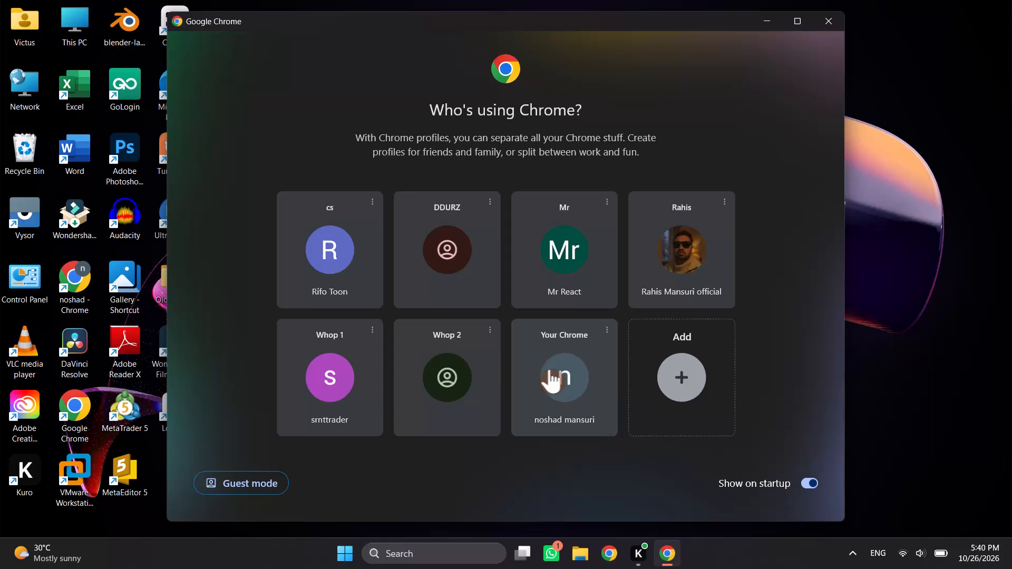
Open a Google Chrome window with the profile labelled Your Chrome.
click(572, 386)
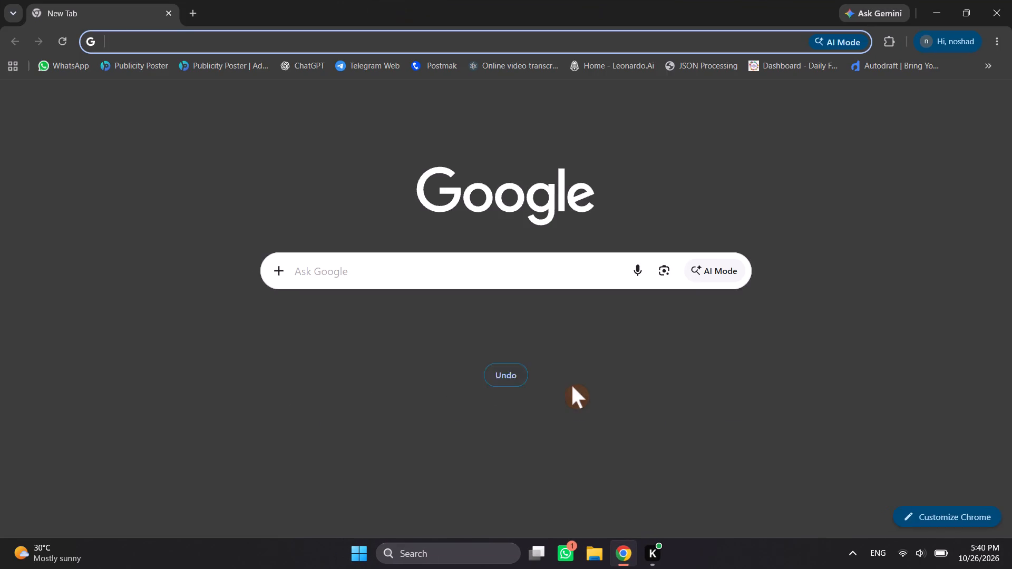
click(188, 177)
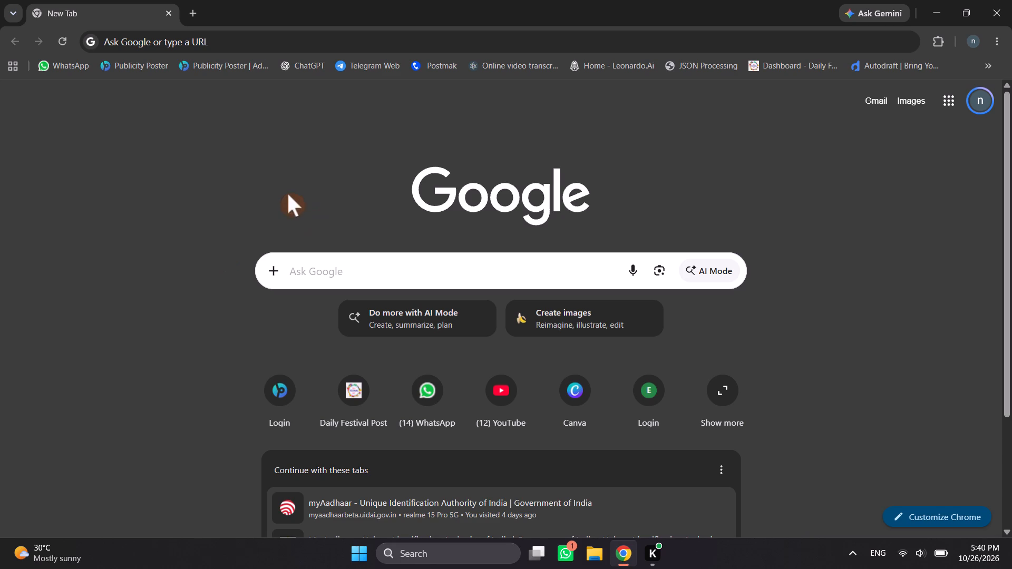
Load the bookmarked Publicity Poster admin login page.
click(221, 69)
Open a new browser tab alongside the Publicity Poster admin login page.
click(188, 14)
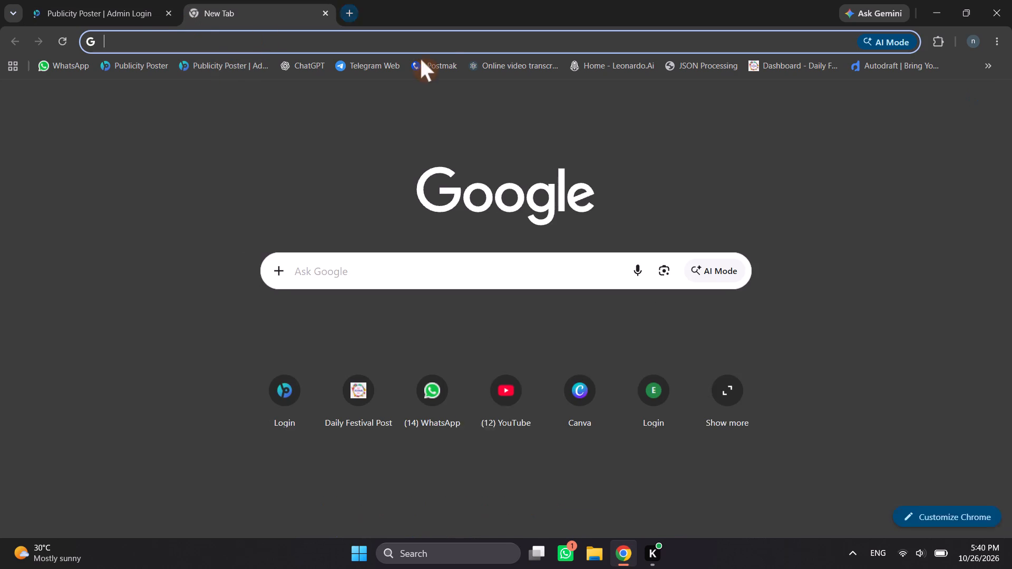
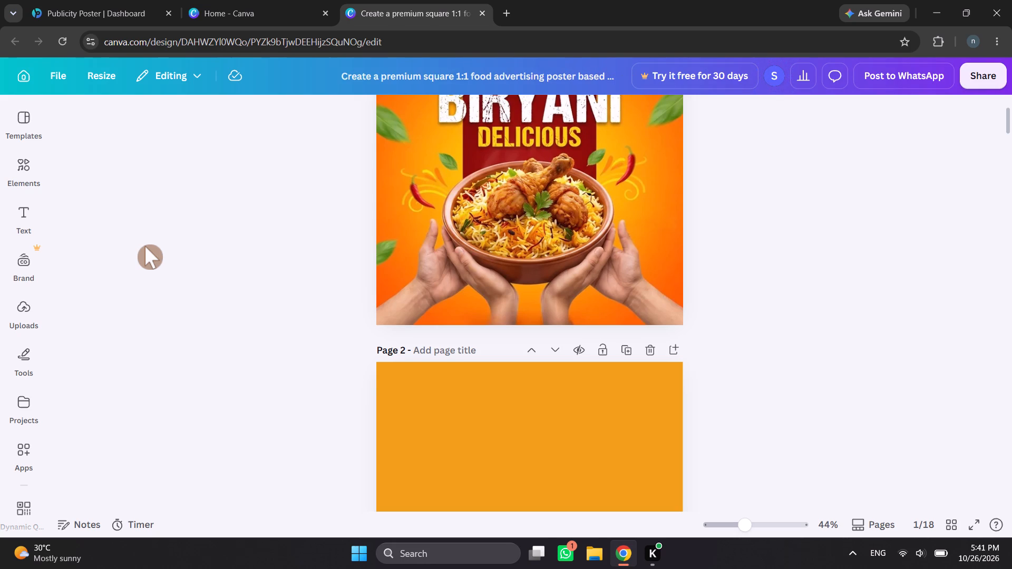
Examine the Chicken Biryani poster on page 1 and the plain orange page 2 of the Canva design.
scroll(755, 346, up, 8)
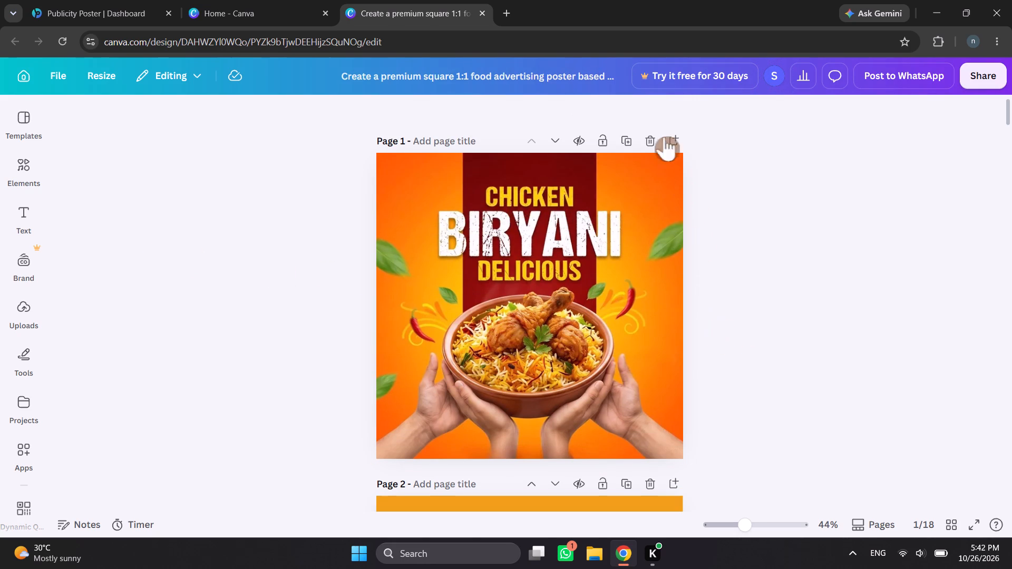
click(664, 133)
scroll(774, 365, down, 4)
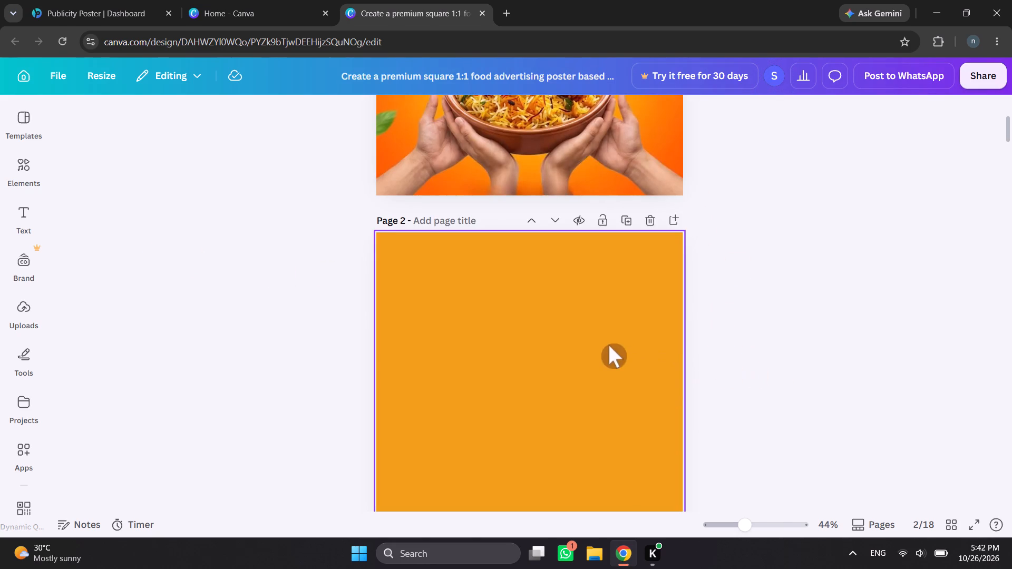
scroll(609, 345, up, 2)
click(658, 193)
scroll(778, 290, up, 1)
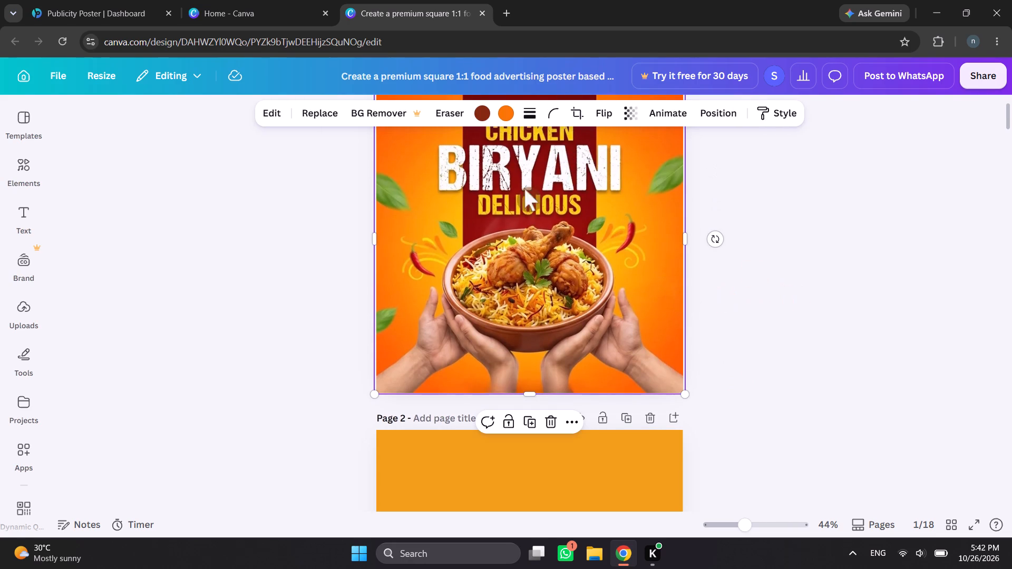
click(527, 169)
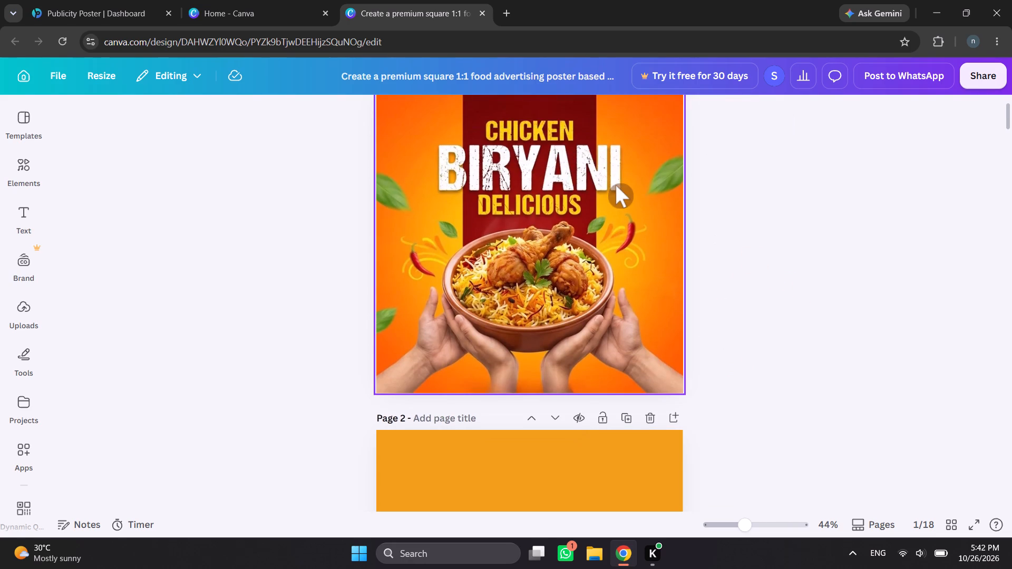
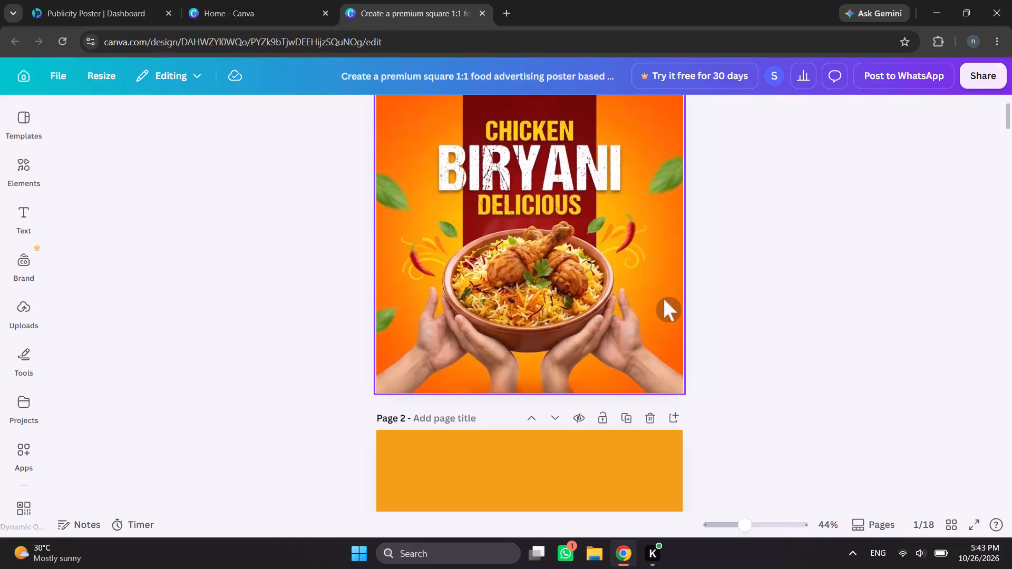
Replace page 2's solid orange background with the grey-to-white gradient preset in the radial style.
click(474, 455)
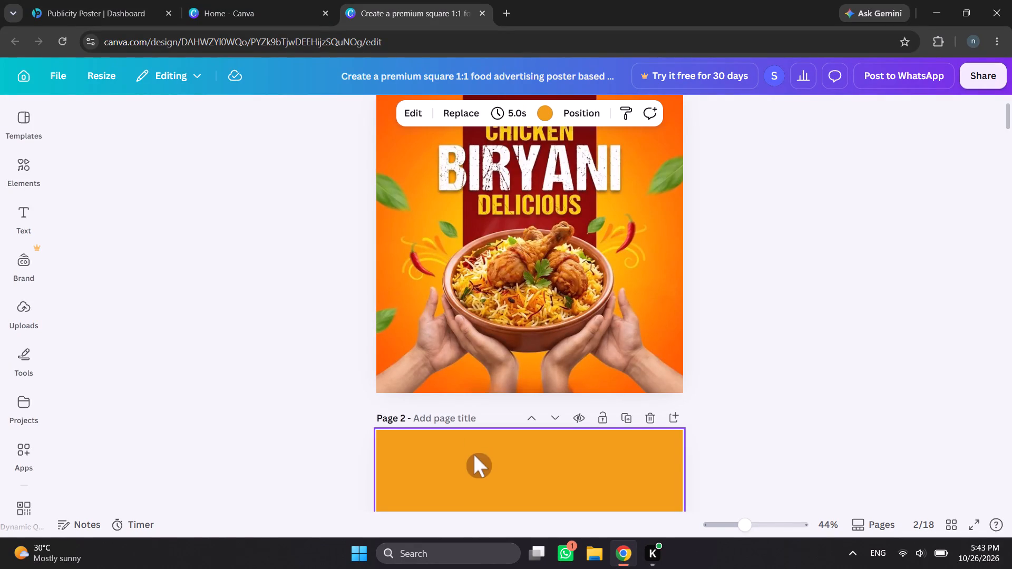
click(545, 111)
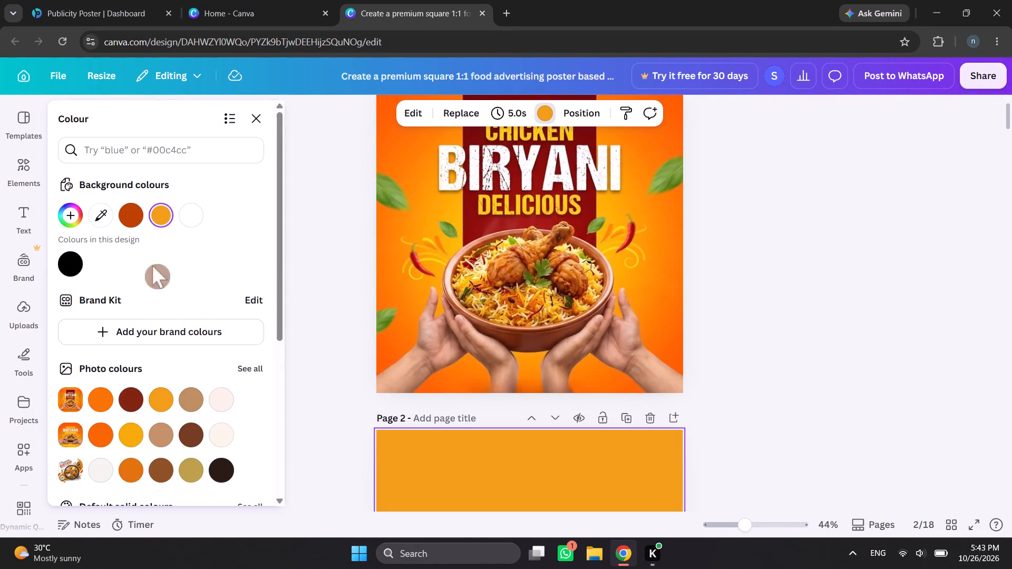
scroll(120, 376, down, 5)
click(139, 419)
scroll(139, 404, up, 6)
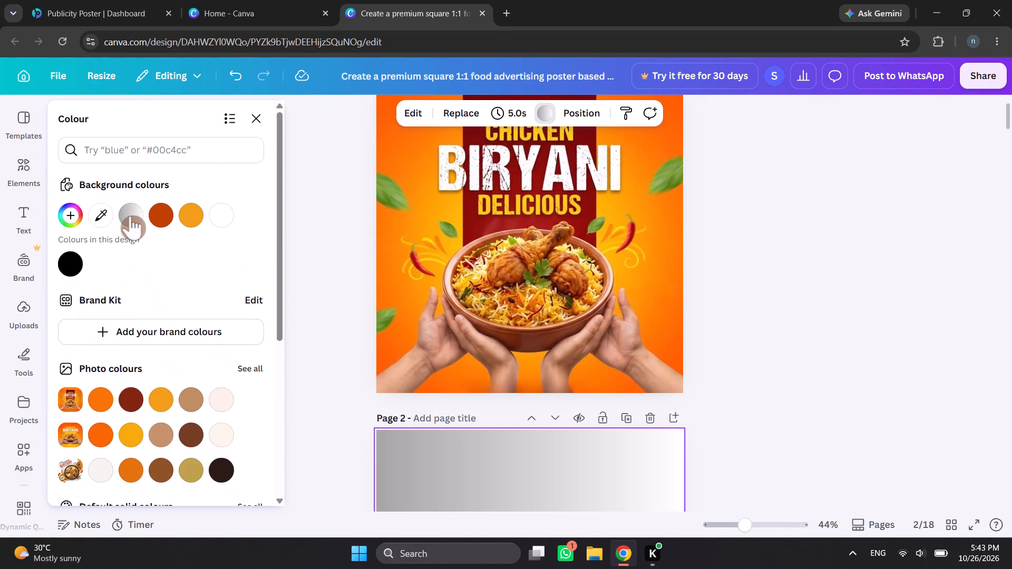
click(130, 215)
click(133, 217)
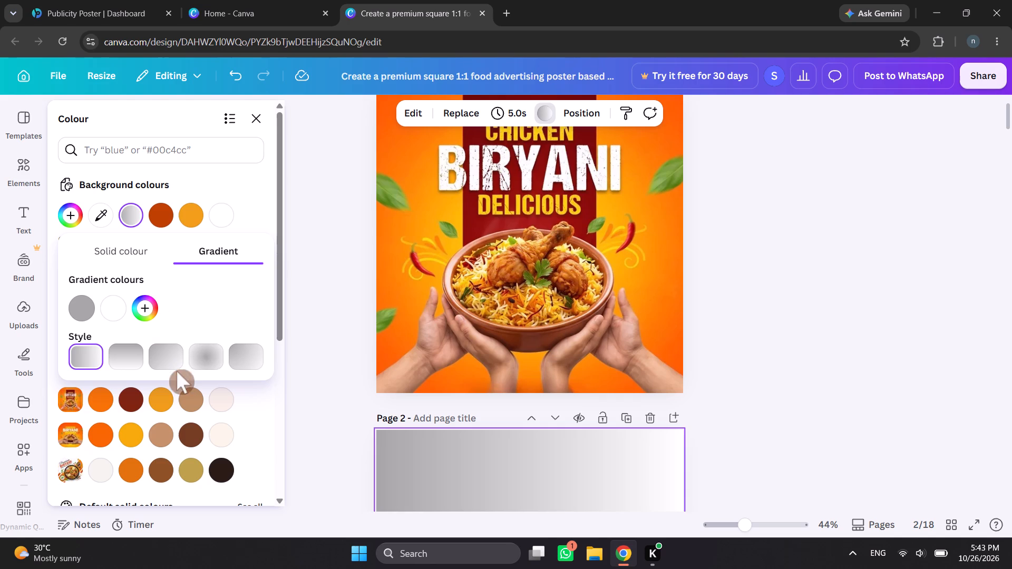
click(206, 359)
Recolour page 2's radial gradient with colours sampled from page 1's poster background: yellow-orange for the centre, deep orange for the edges.
click(81, 310)
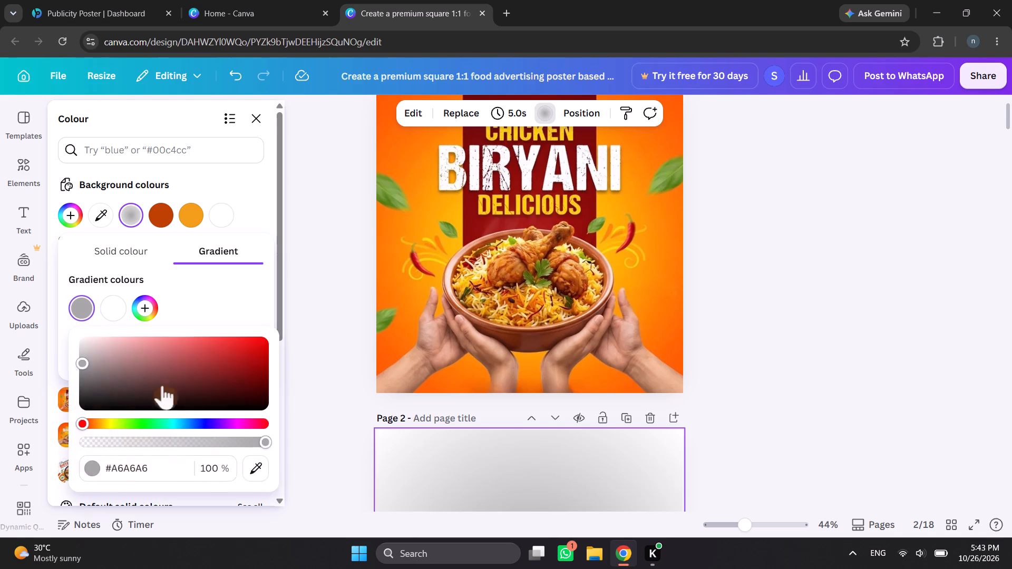
click(256, 469)
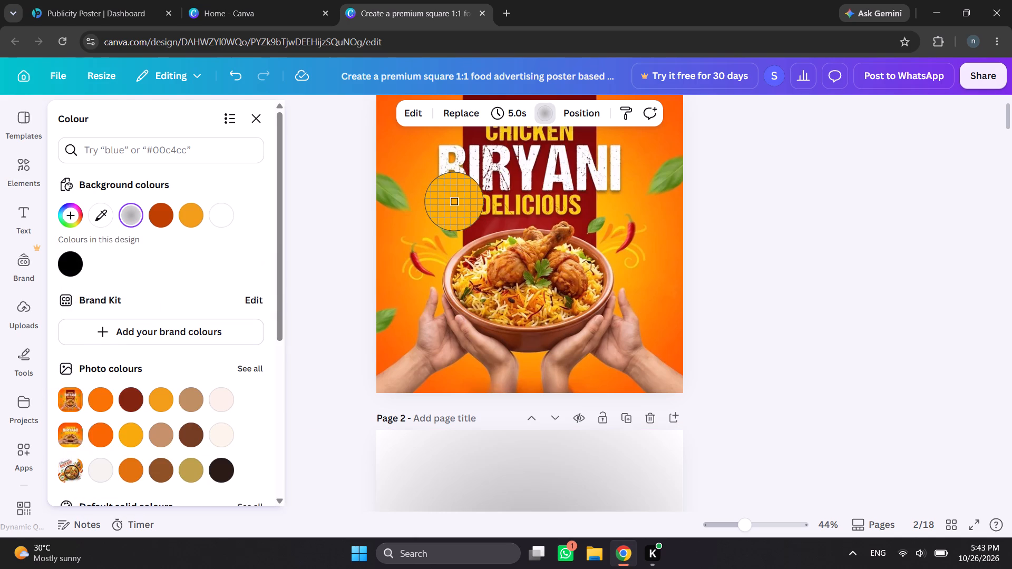
click(454, 202)
click(115, 311)
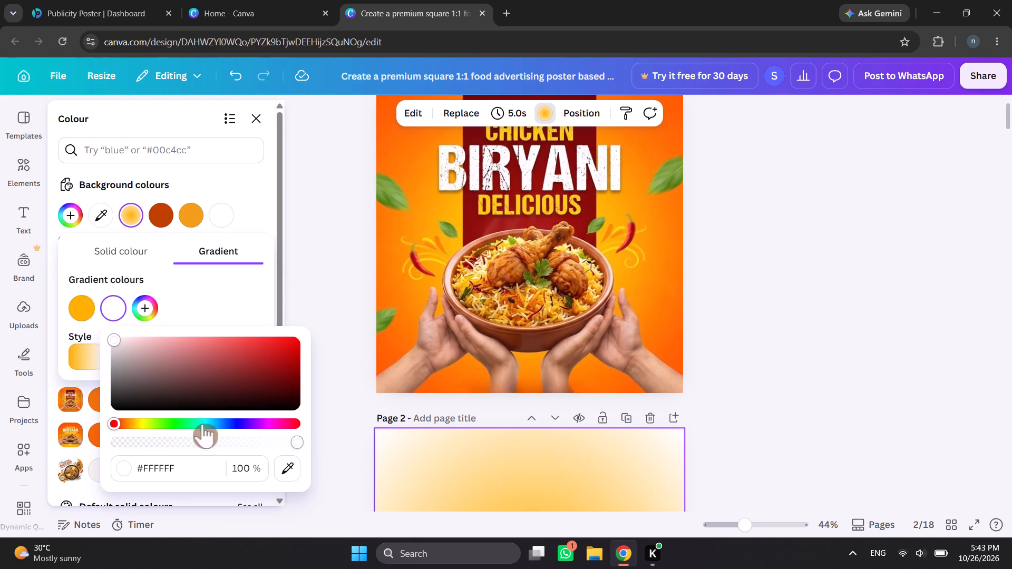
click(281, 471)
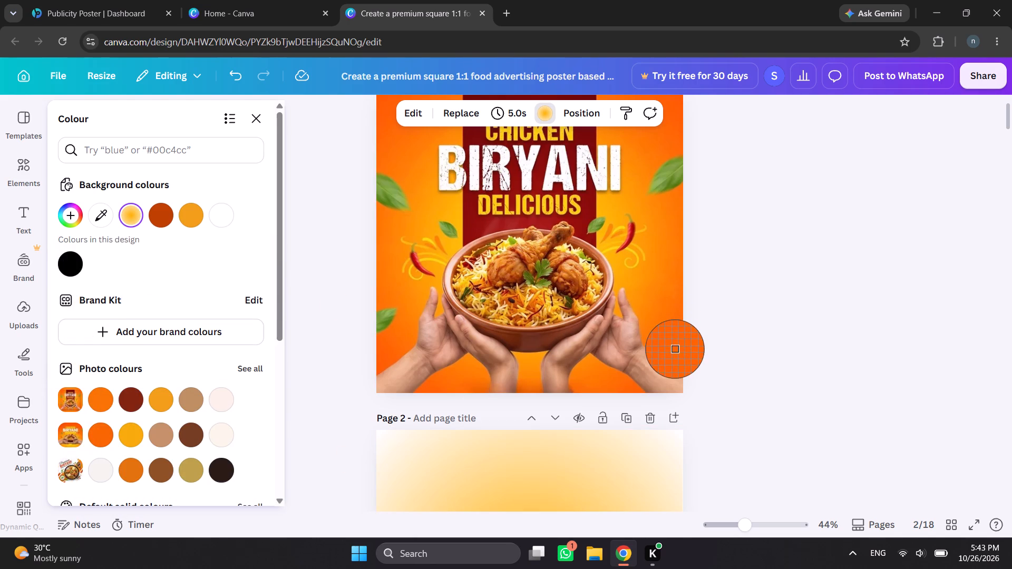
click(673, 355)
click(749, 340)
Add a square shape to page 1 and fit it over the dark red band, 461 wide, from the top edge to the bowl's lower part.
scroll(748, 345, down, 3)
scroll(748, 346, up, 1)
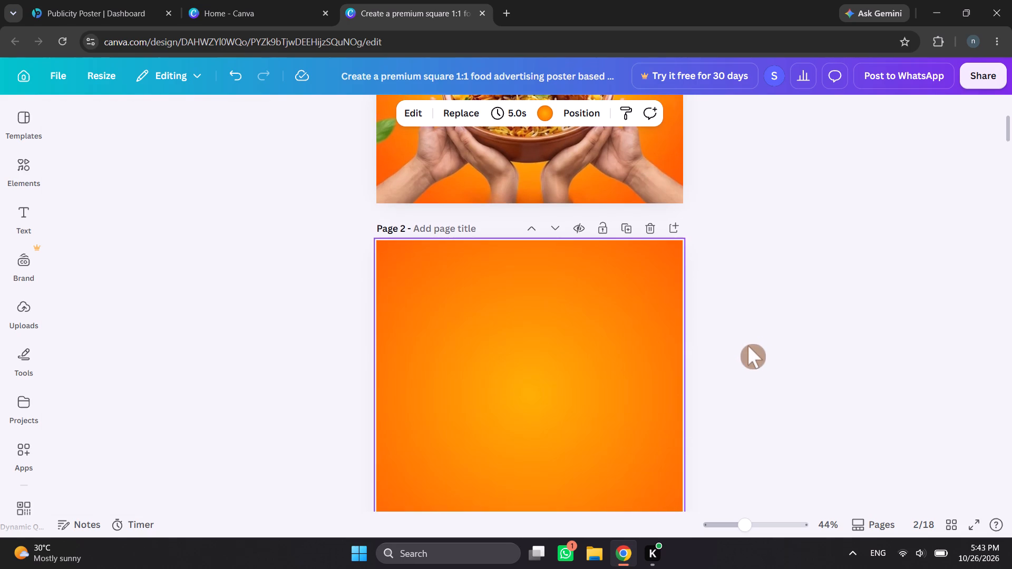
scroll(748, 346, up, 4)
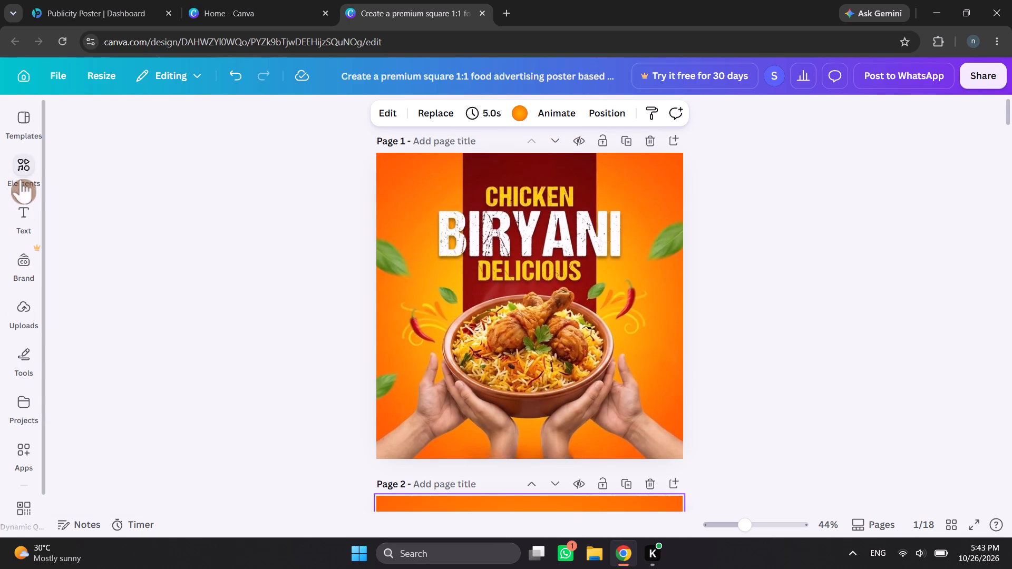
click(21, 178)
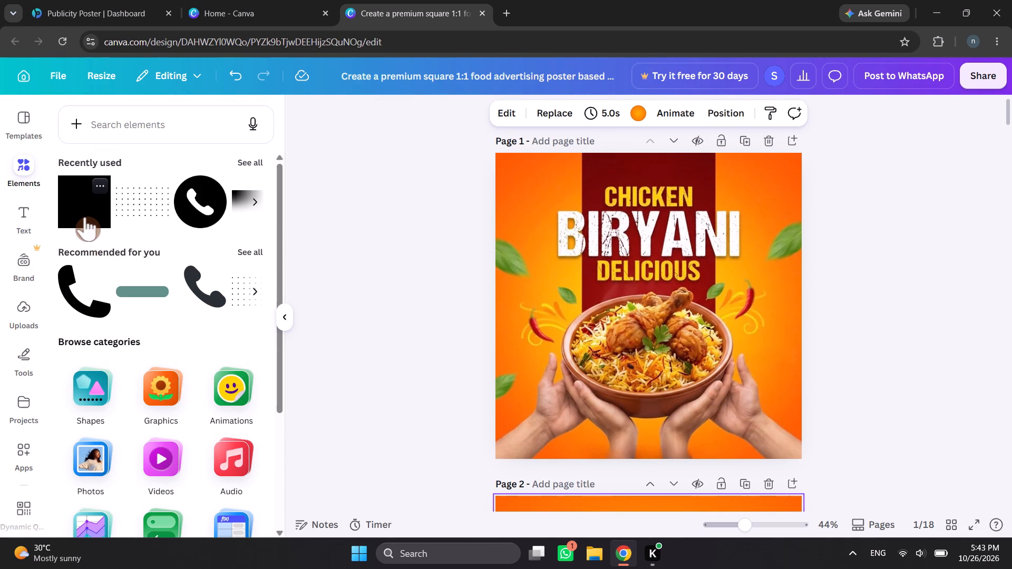
click(85, 217)
click(512, 342)
drag(661, 329, 656, 242)
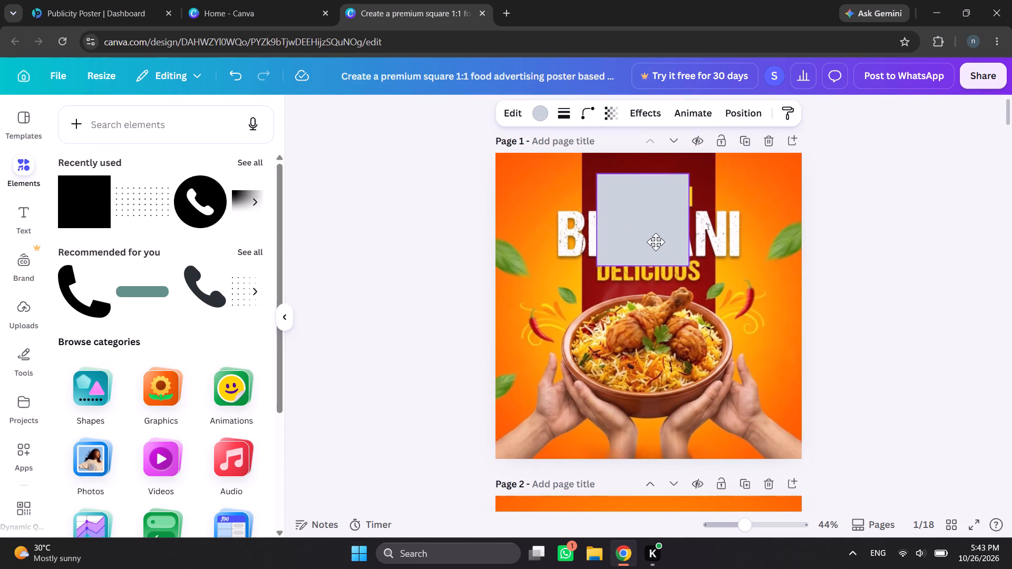
drag(656, 242, 643, 224)
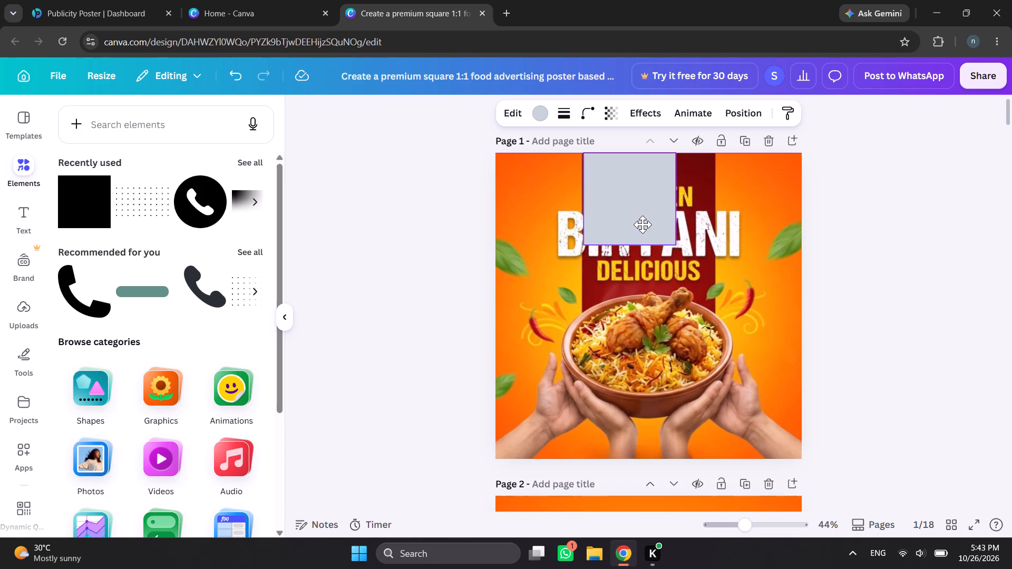
drag(643, 224, 641, 224)
drag(671, 208, 712, 208)
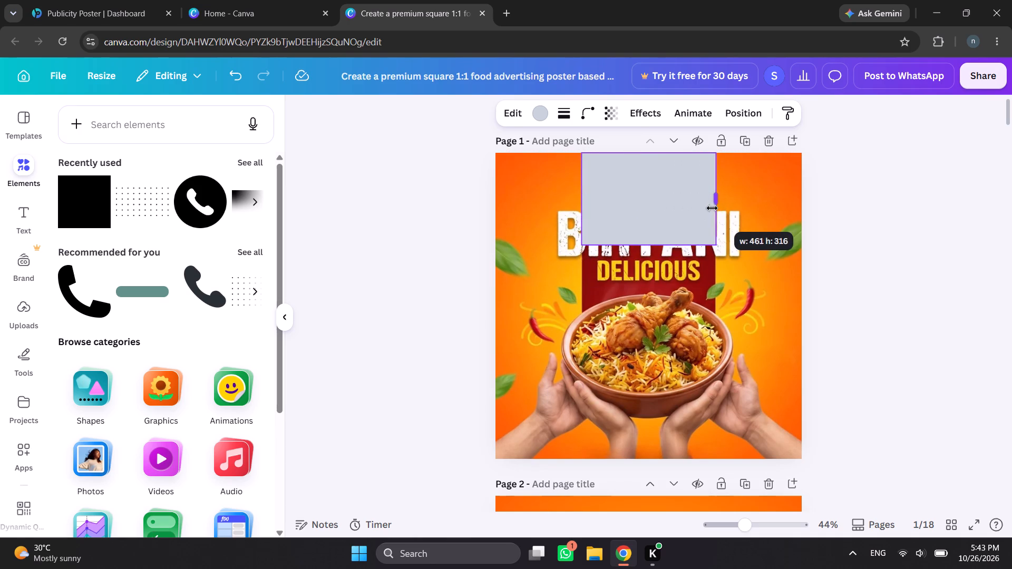
drag(712, 208, 713, 212)
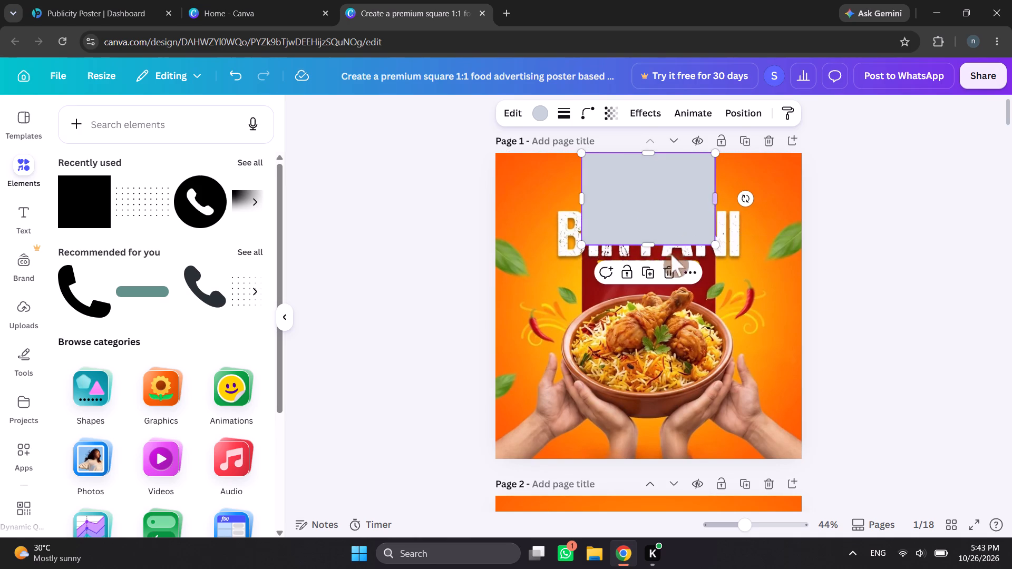
drag(646, 242, 653, 381)
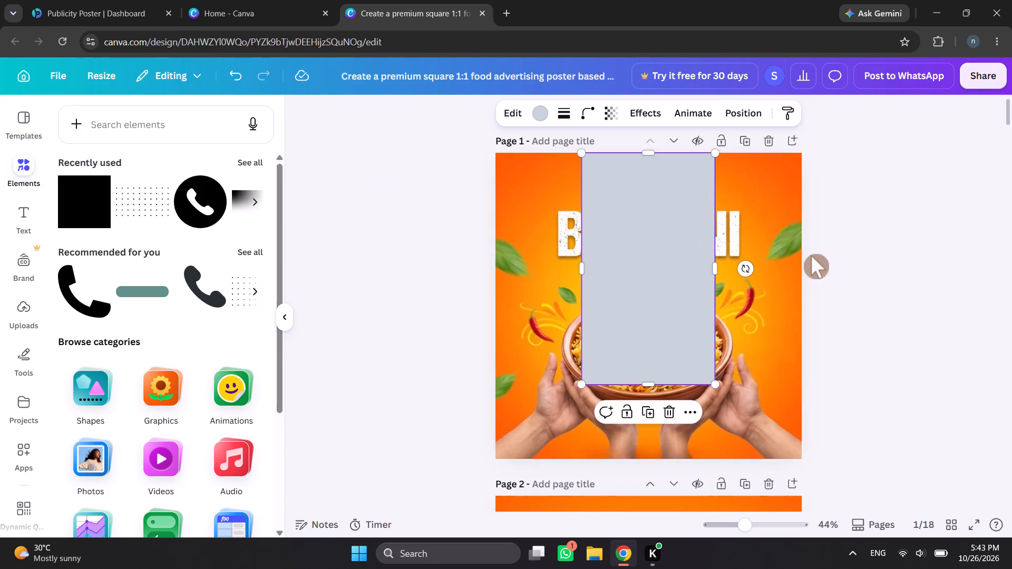
click(798, 267)
Copy the grey rectangle from page 1 and paste it onto page 2.
right_click(675, 269)
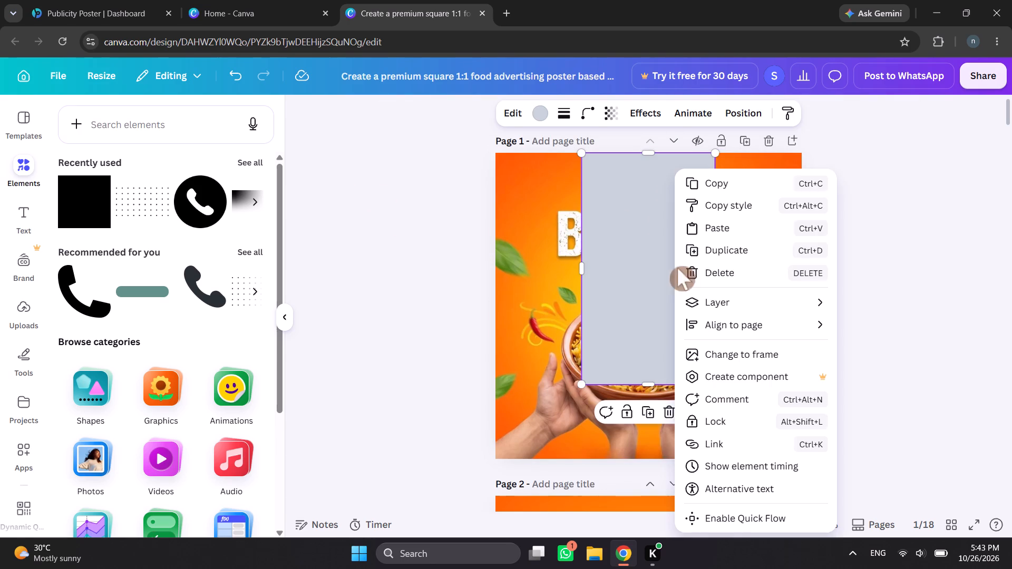
click(721, 190)
scroll(740, 295, down, 4)
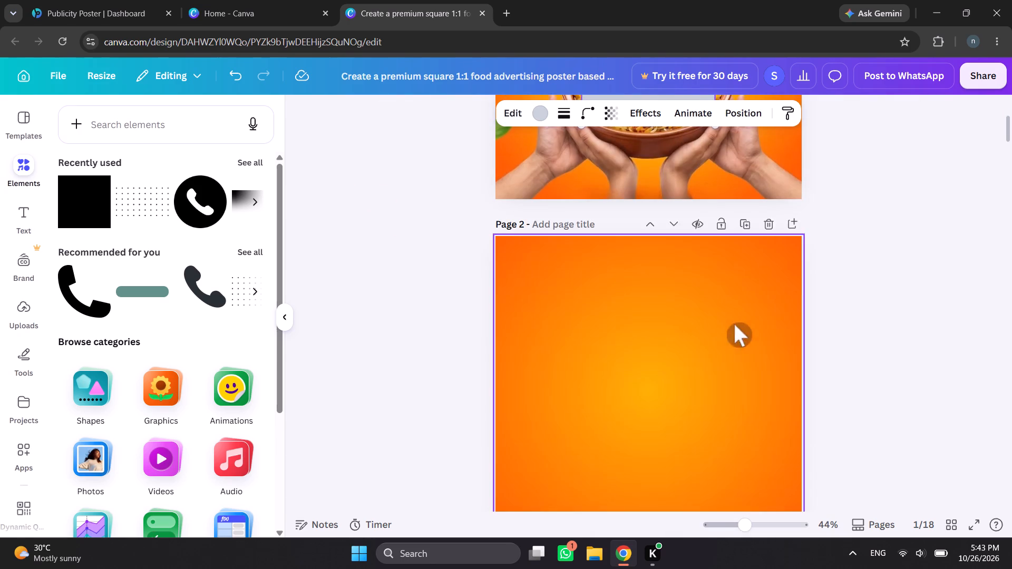
right_click(647, 351)
click(683, 292)
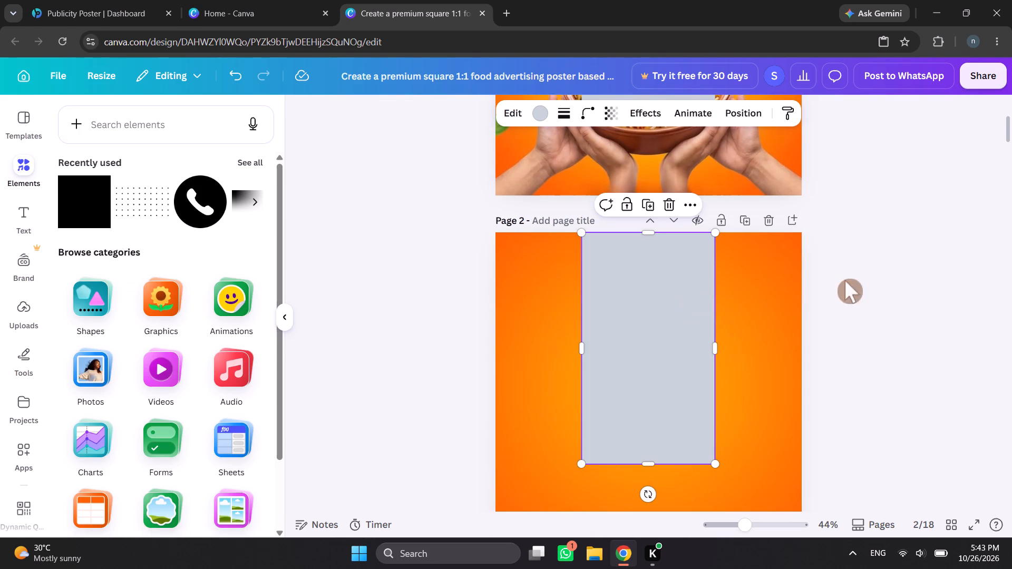
Delete the grey rectangle covering the Chicken Biryani poster on page 1.
scroll(756, 303, up, 2)
click(701, 173)
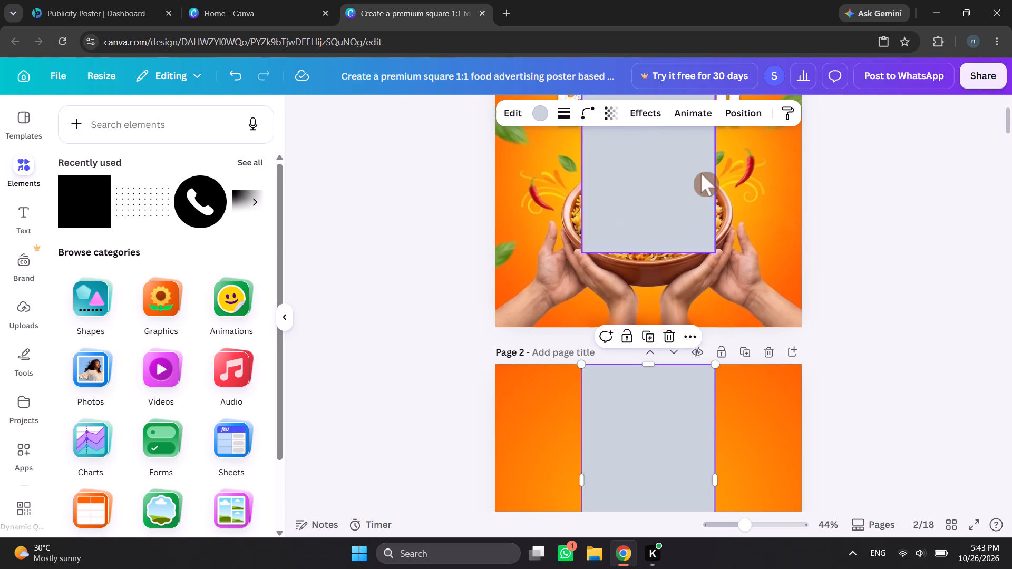
click(672, 278)
Fill page 2's grey rectangle with the dark red sampled from the band beside DELICIOUS on page 1.
click(663, 416)
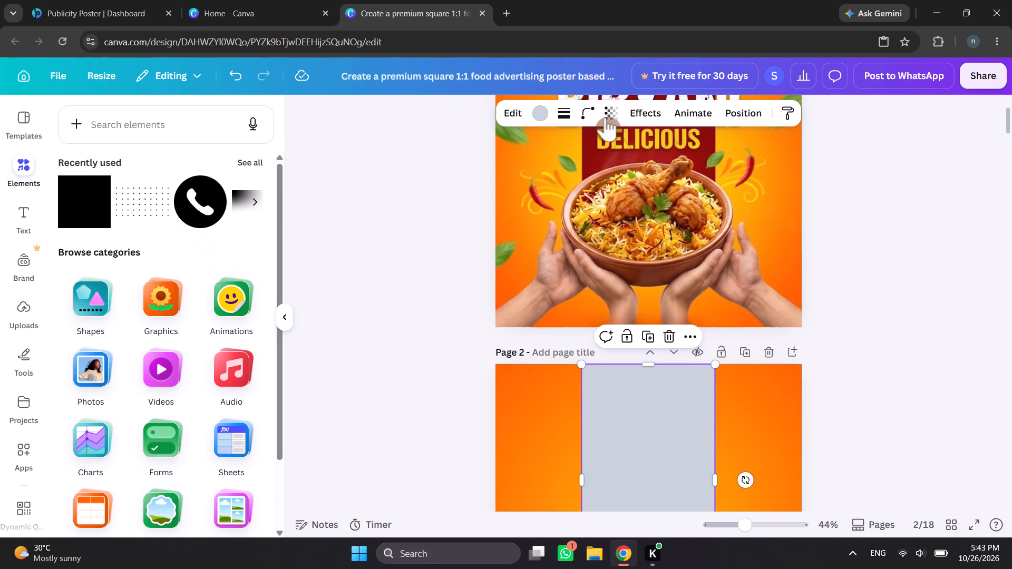
click(547, 113)
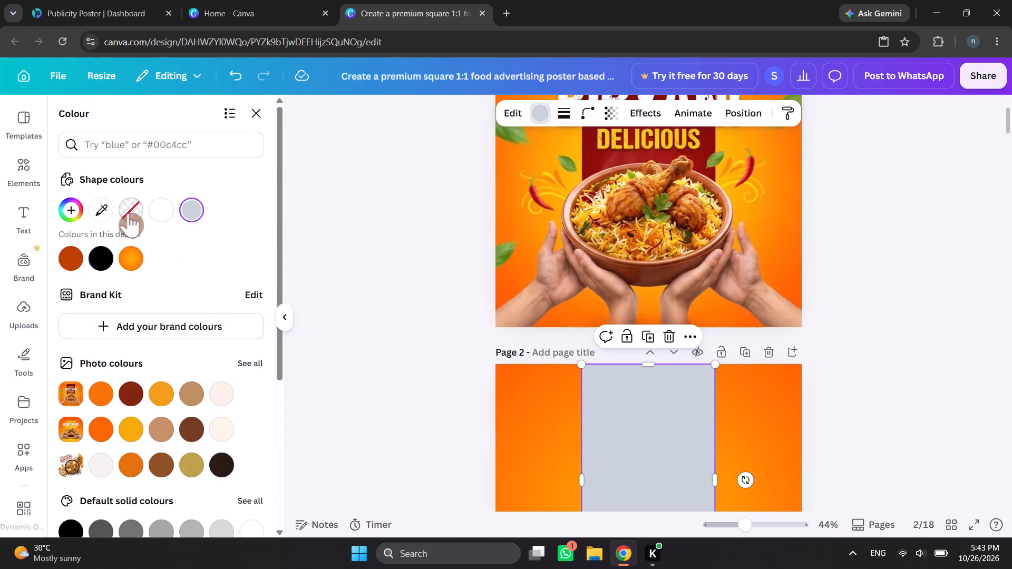
click(106, 209)
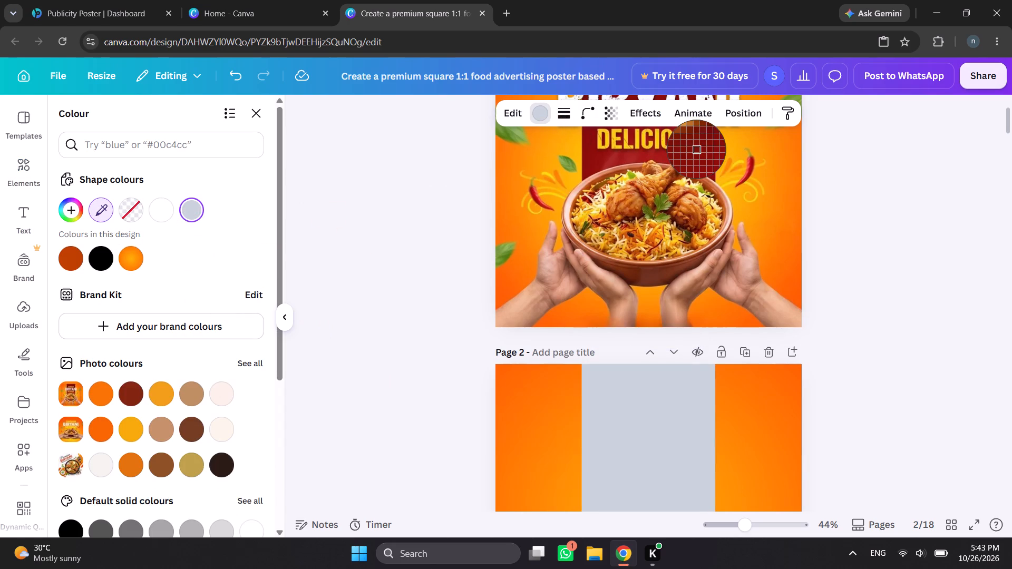
click(698, 151)
click(966, 318)
scroll(955, 329, down, 1)
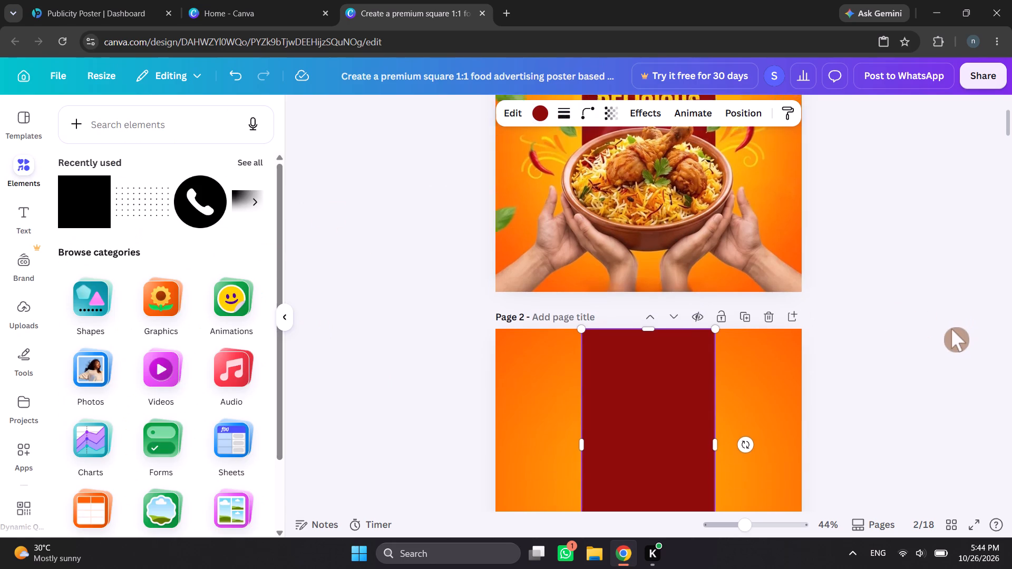
click(951, 329)
Add a heading text box to page 1, shrink it to a font size of about 36.3, and place it over the word CHICKEN.
scroll(945, 334, down, 3)
scroll(945, 334, up, 6)
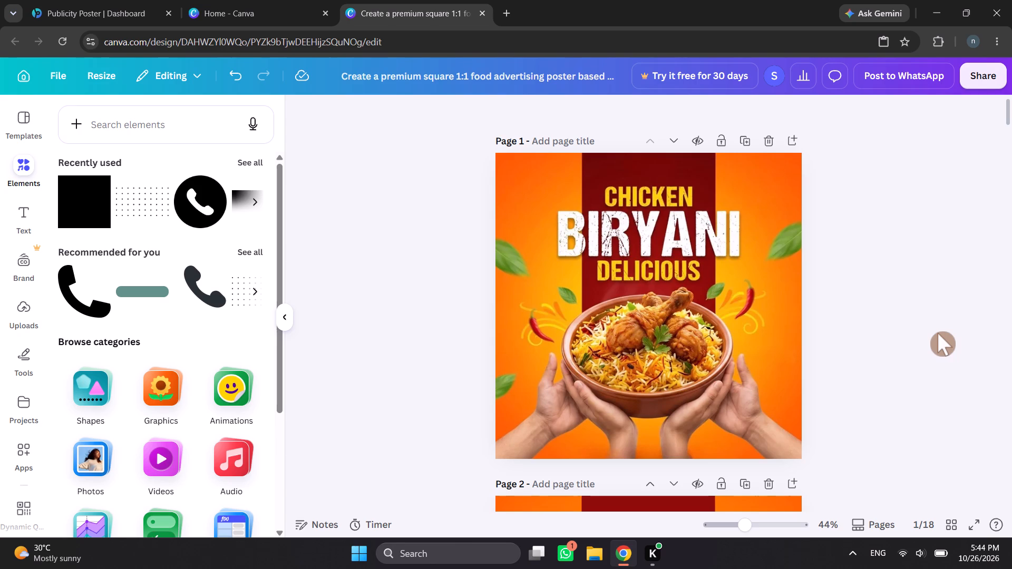
scroll(942, 325, down, 1)
scroll(942, 325, up, 1)
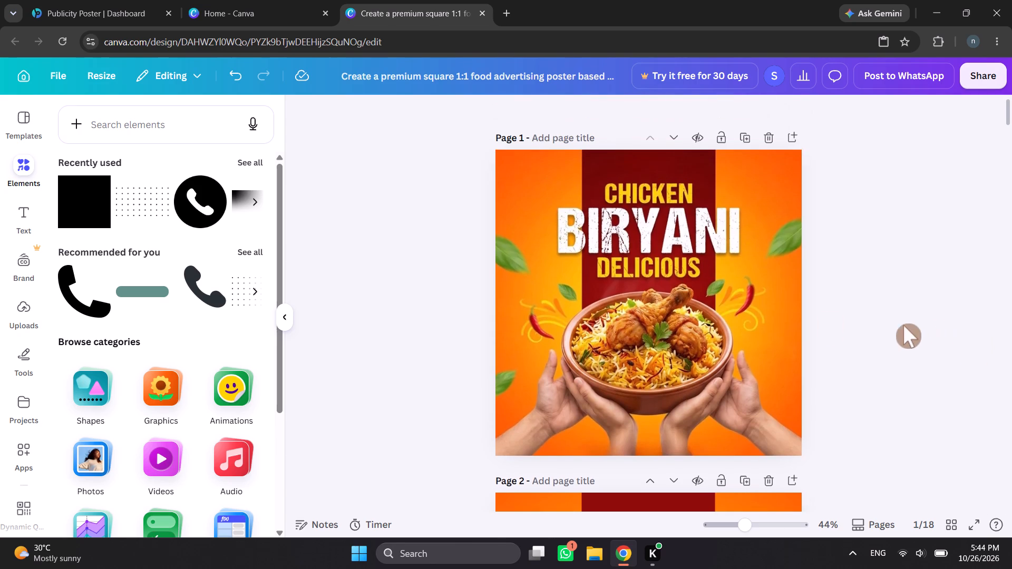
click(1, 211)
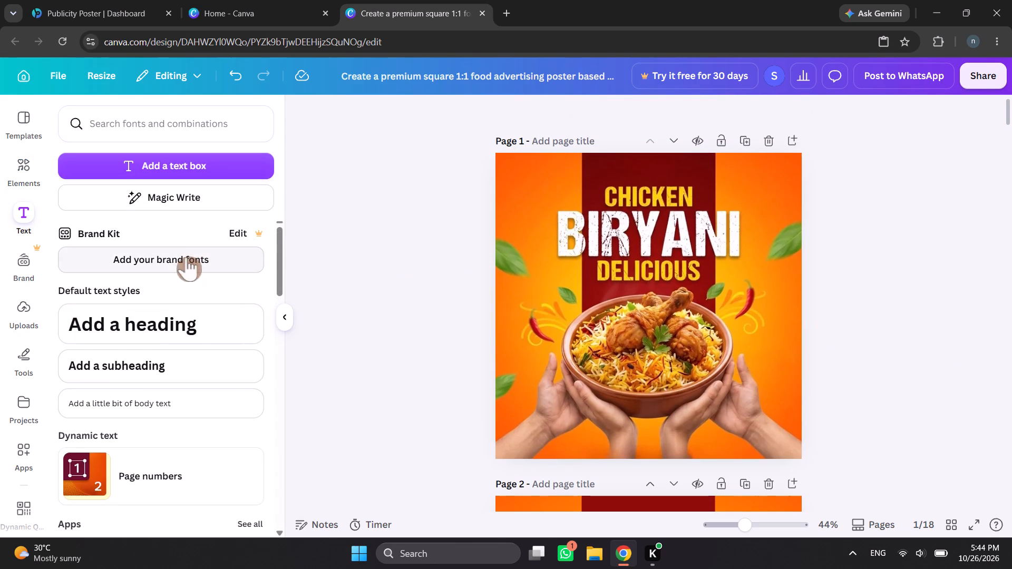
click(162, 316)
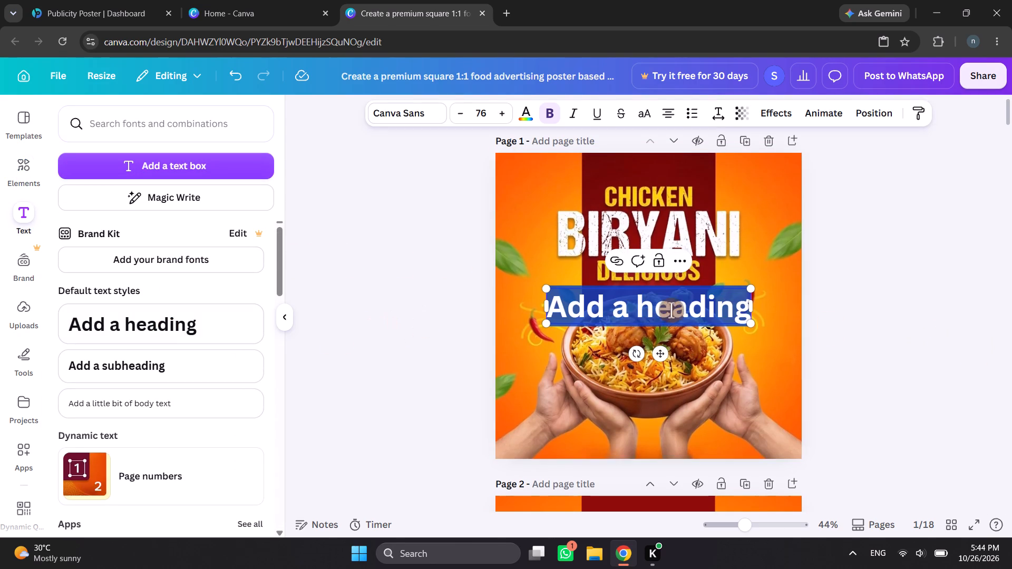
click(671, 310)
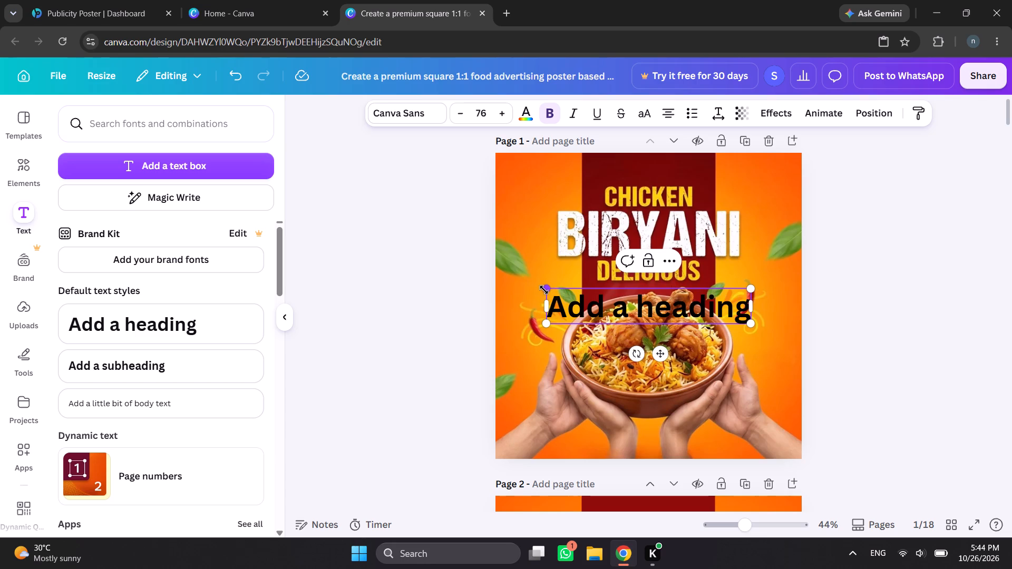
drag(544, 290, 649, 316)
click(921, 302)
drag(722, 316, 667, 195)
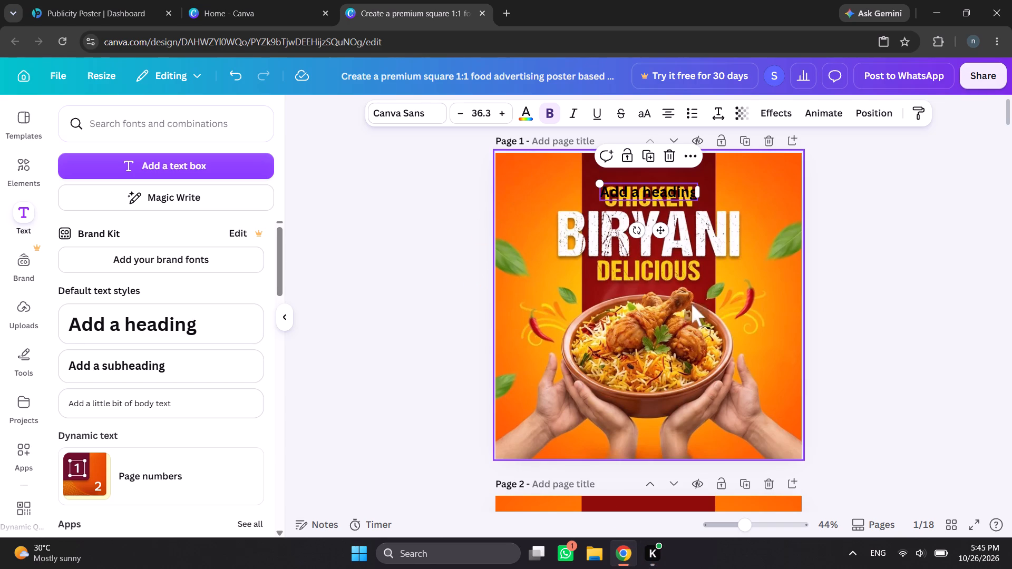
Colour the heading text yellow by sampling the DELICIOUS lettering on the poster.
click(524, 113)
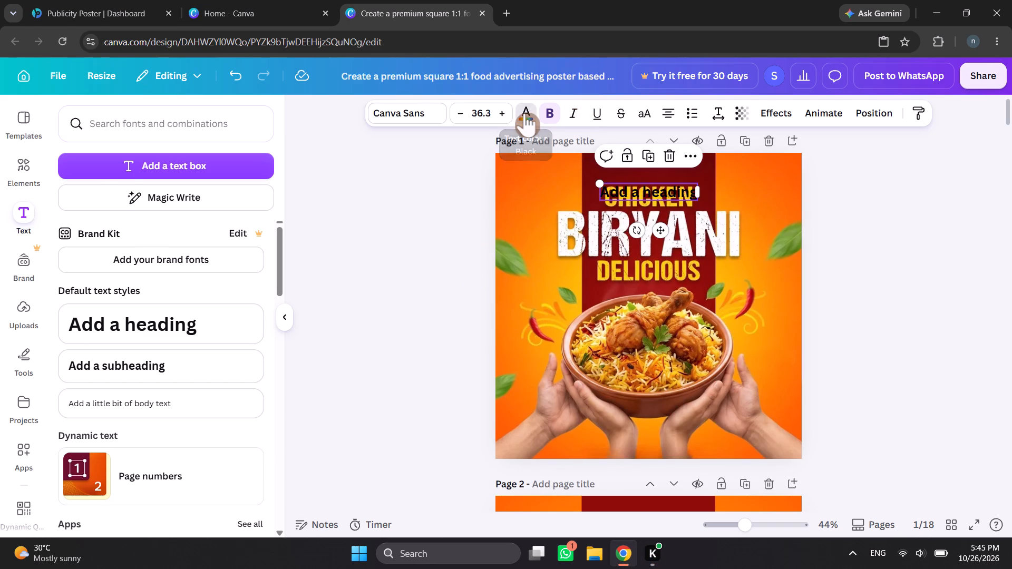
click(104, 215)
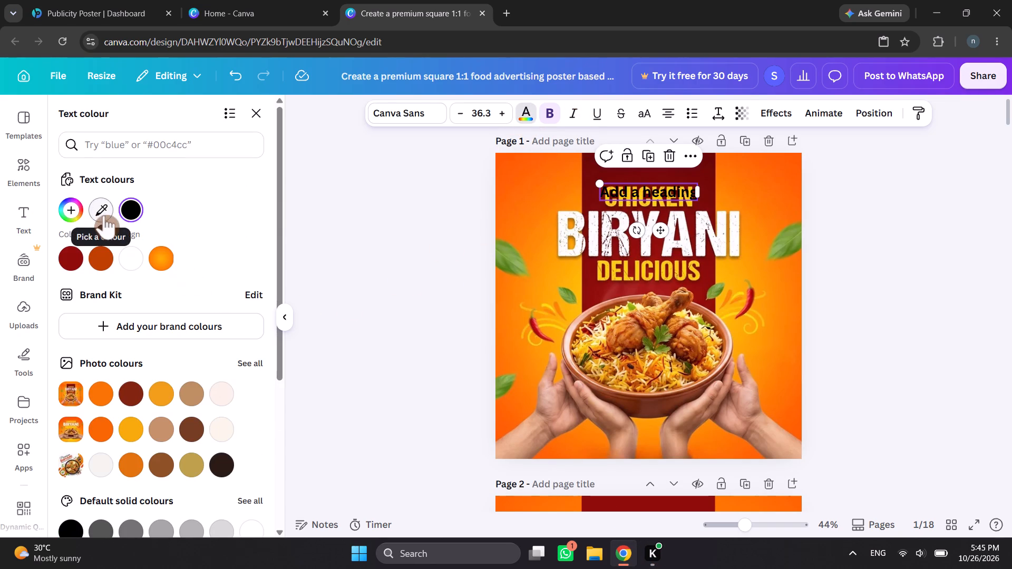
click(600, 273)
click(430, 241)
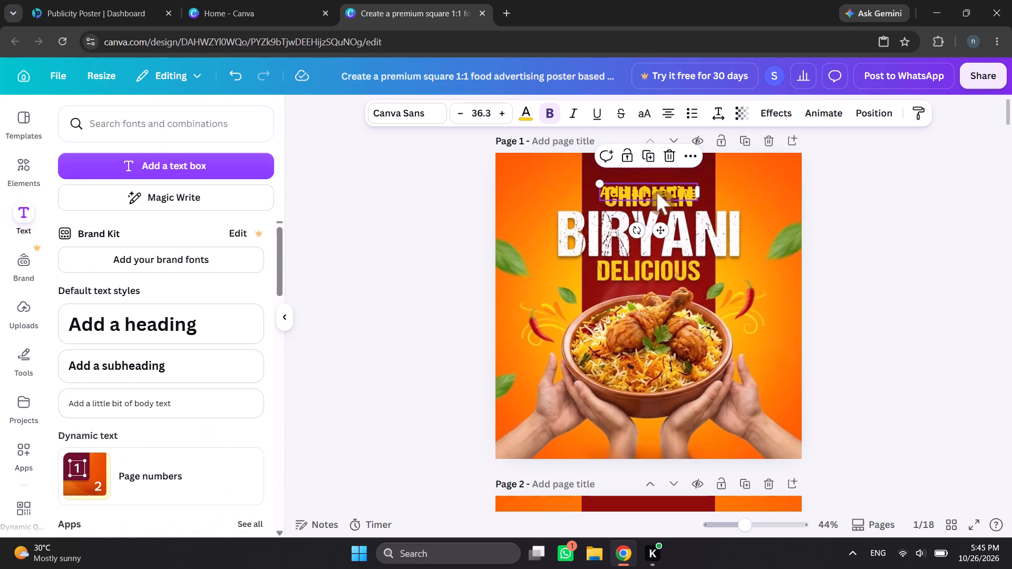
Copy the yellow heading from page 1 and paste it onto page 2's dark red band.
right_click(657, 192)
click(679, 188)
scroll(752, 264, down, 4)
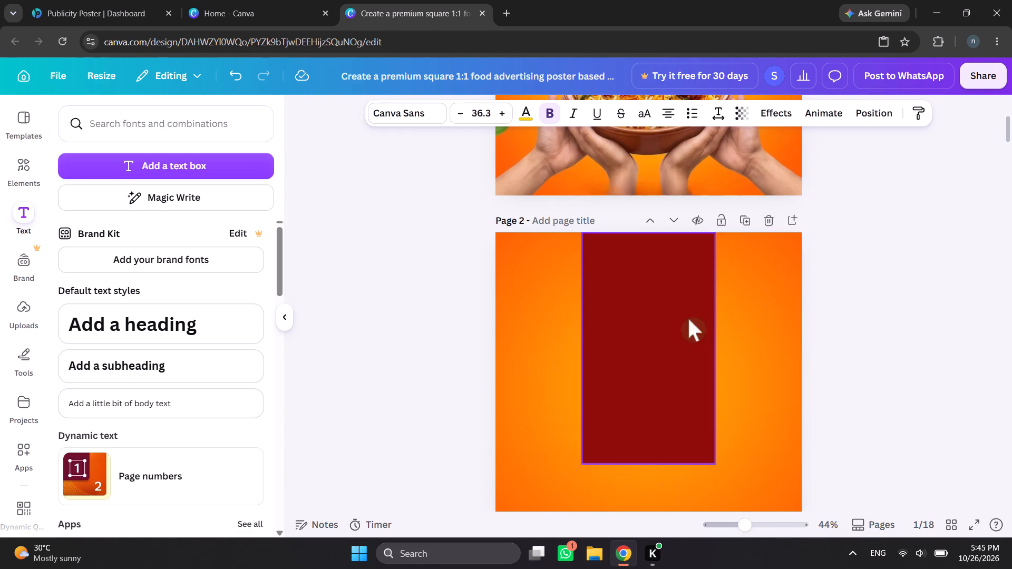
right_click(735, 301)
click(768, 292)
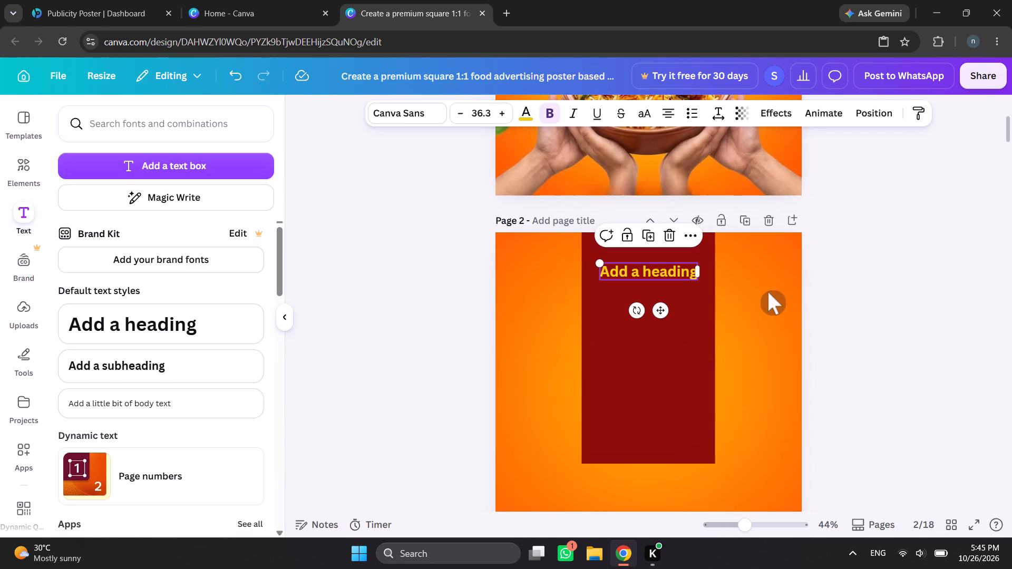
Duplicate the yellow heading on page 2's dark red band and place the copy directly beneath the original.
click(768, 292)
scroll(752, 292, up, 3)
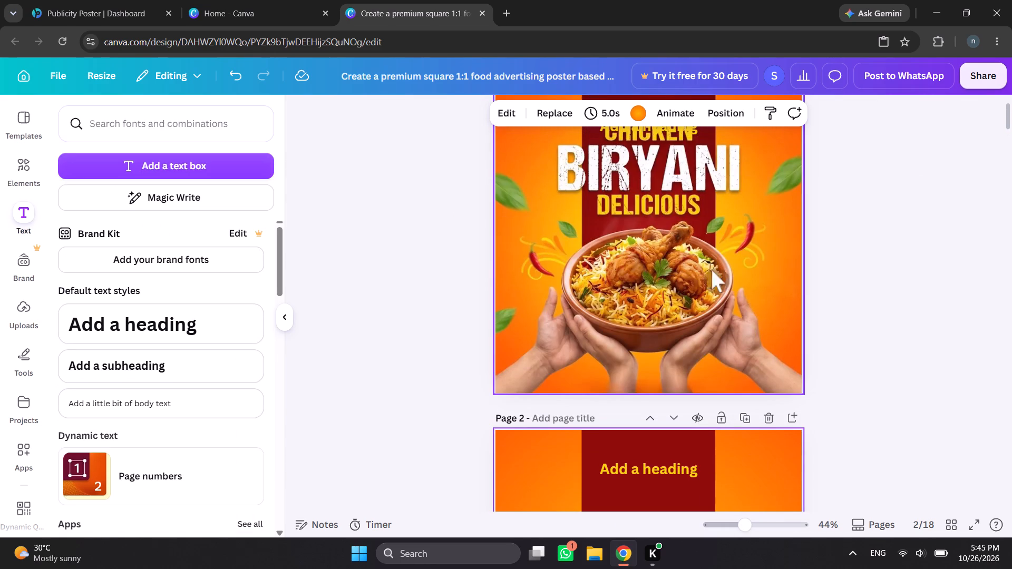
scroll(682, 388, down, 1)
click(677, 399)
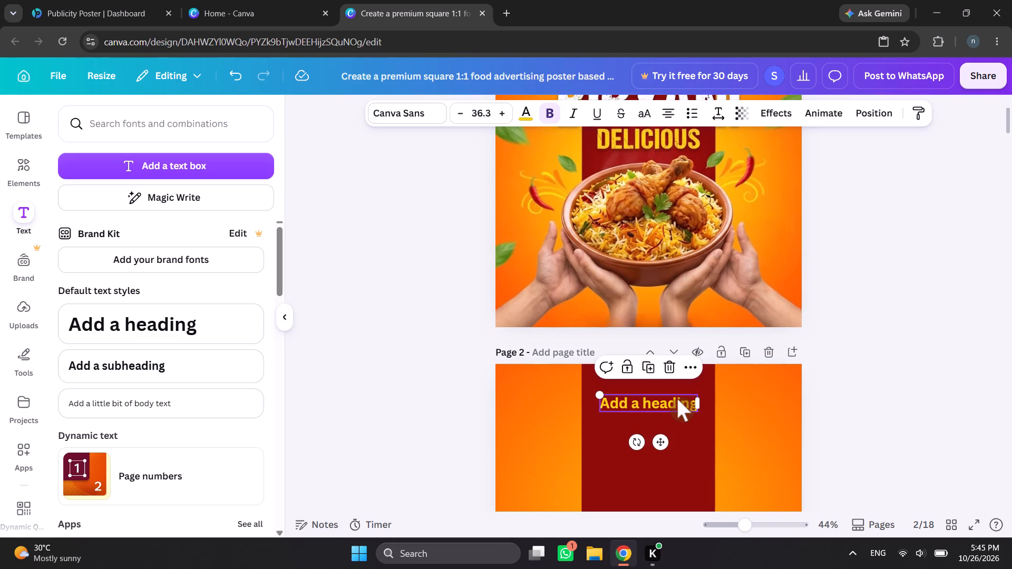
click(651, 368)
drag(657, 407, 653, 418)
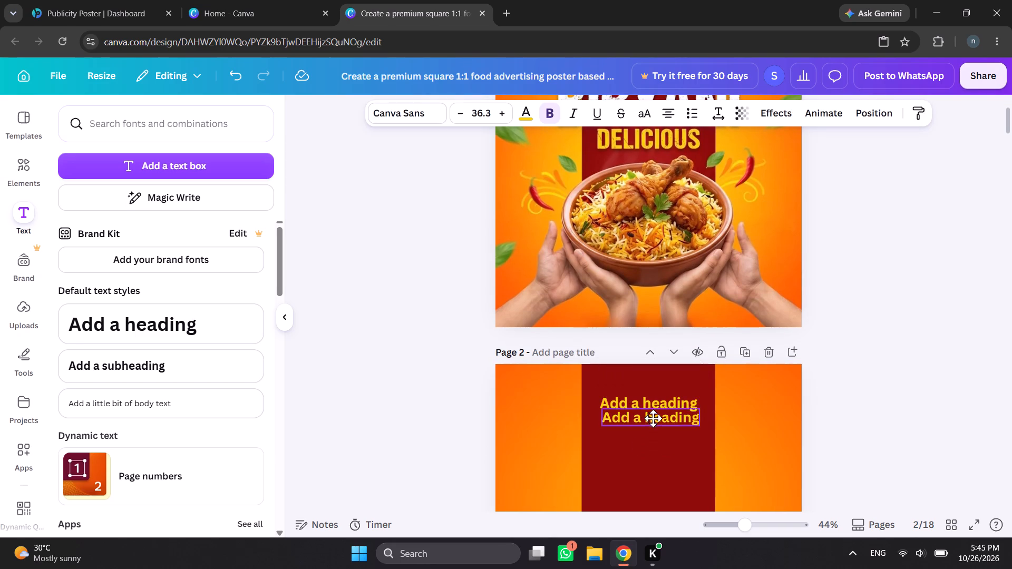
drag(653, 418, 652, 419)
Recolour the lower heading copy white and enlarge it to a font size of about 53.9.
click(527, 112)
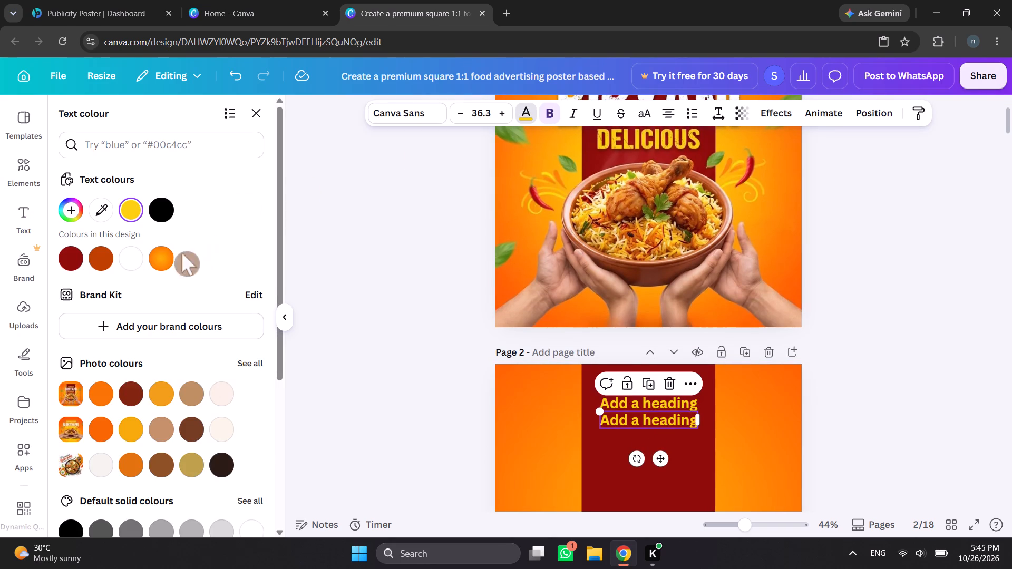
click(137, 259)
drag(604, 411, 557, 404)
Centre the white heading on the dark red band, just below the yellow heading.
drag(630, 431, 667, 439)
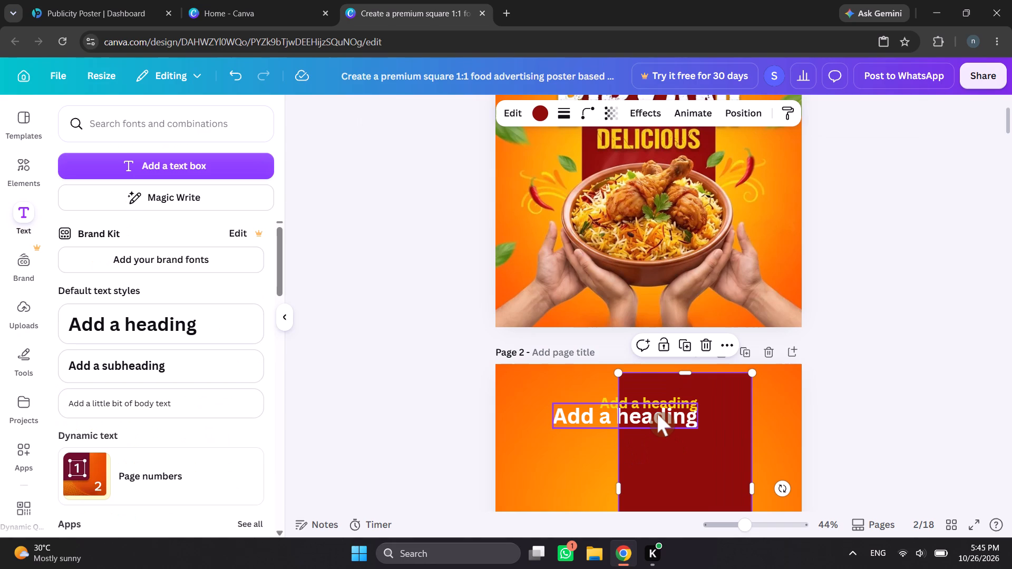
key(ctrl+z)
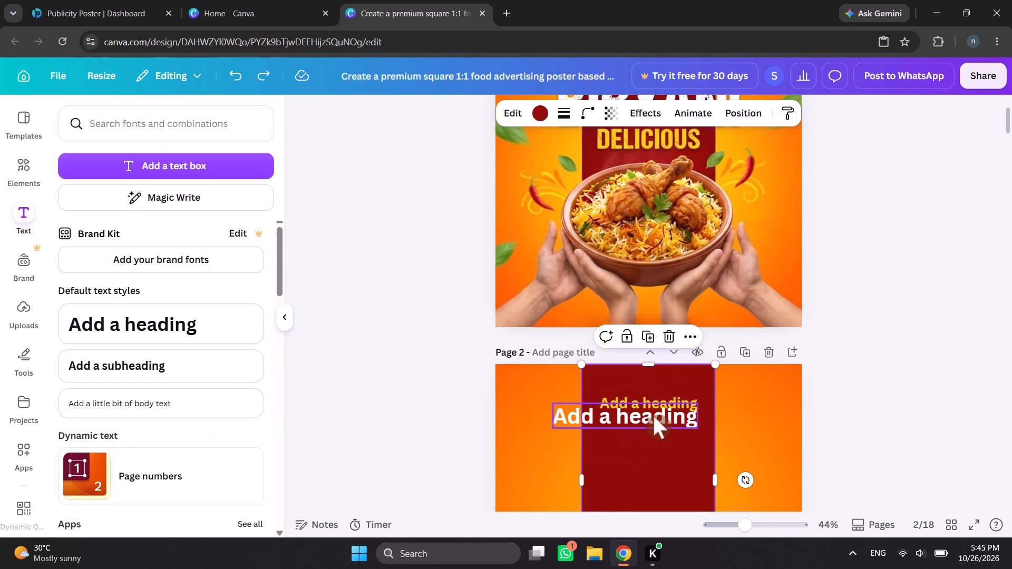
click(946, 418)
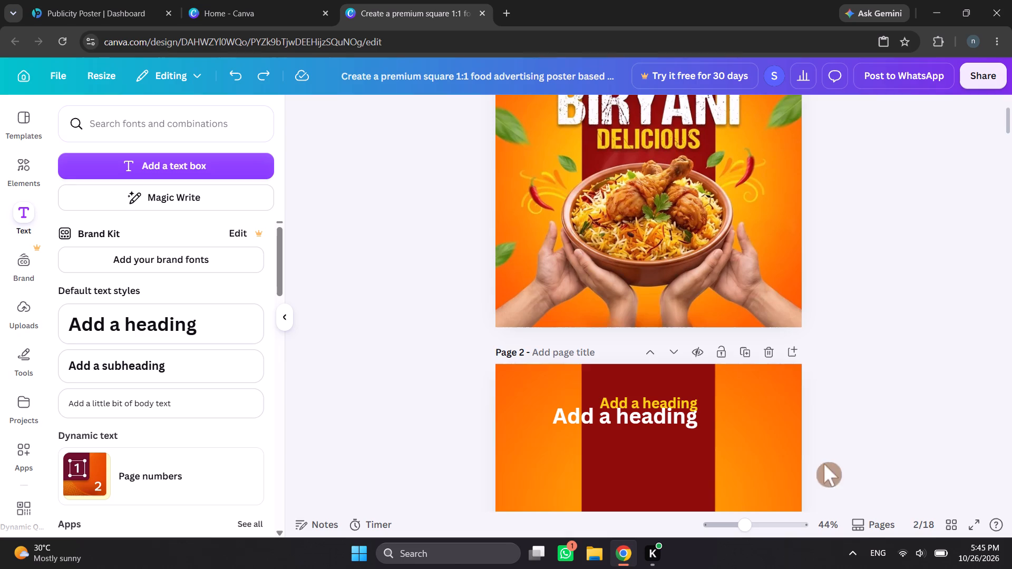
click(646, 414)
drag(627, 416, 653, 424)
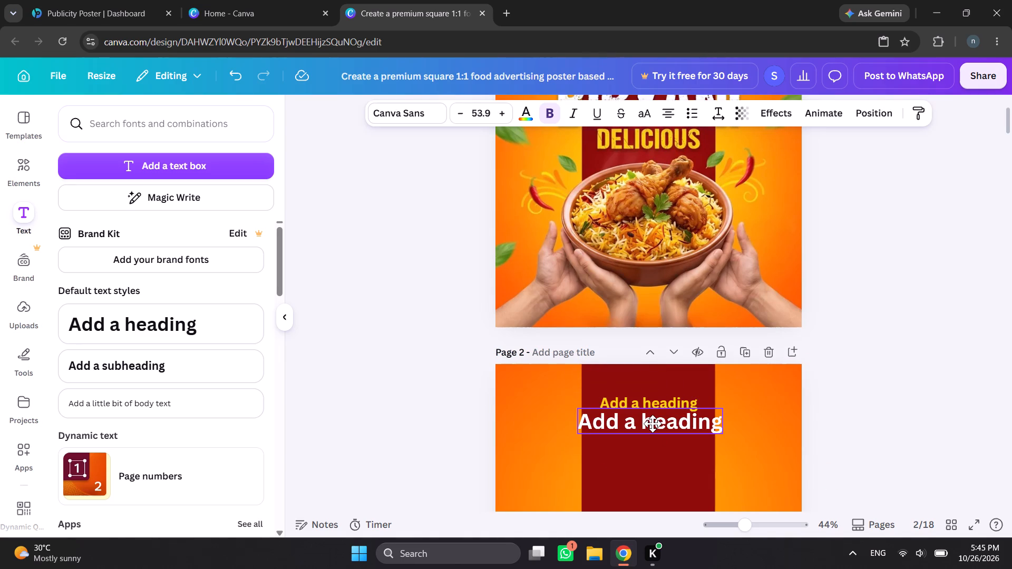
drag(653, 424, 653, 425)
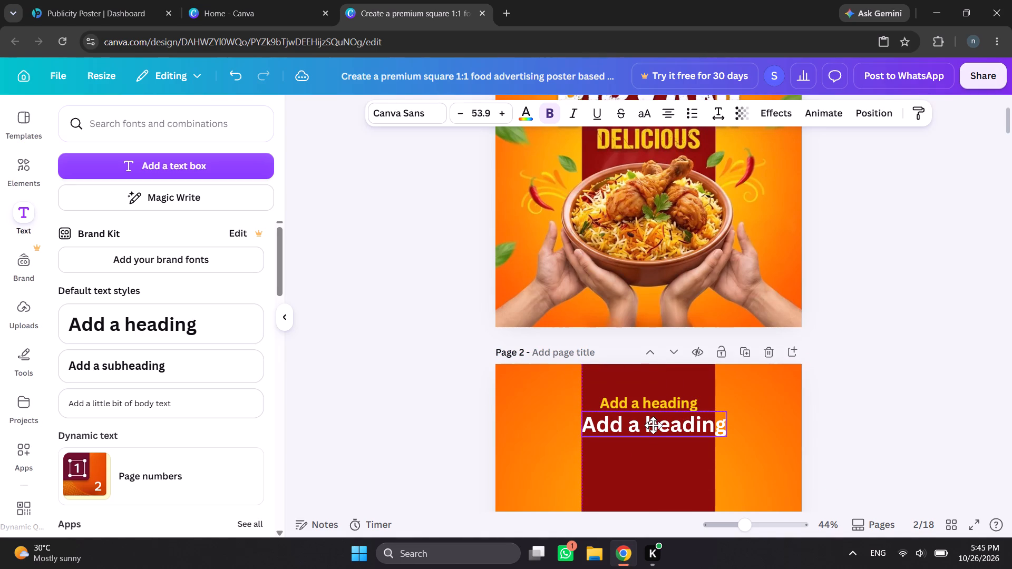
drag(653, 425, 653, 420)
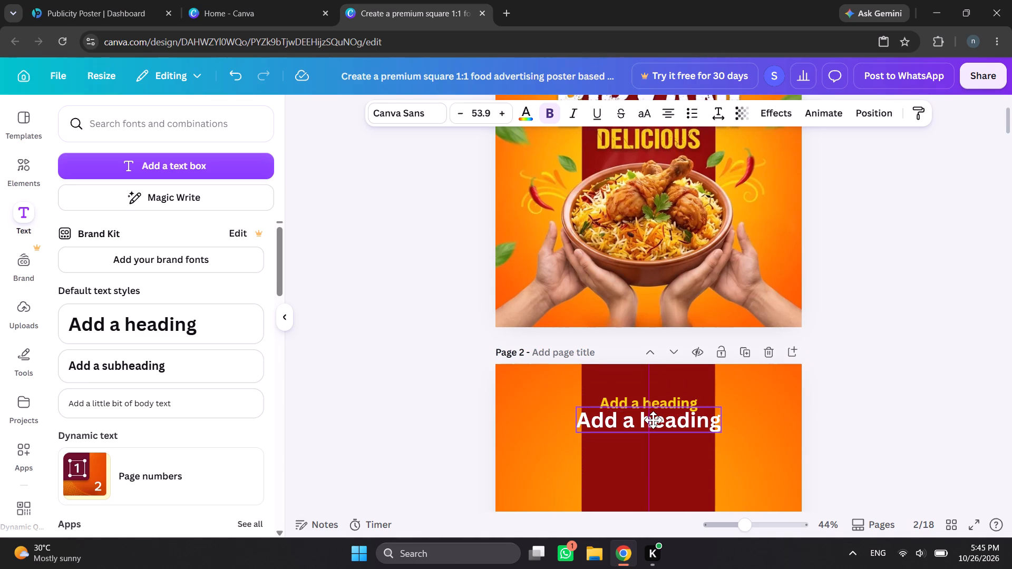
drag(653, 420, 653, 421)
click(920, 390)
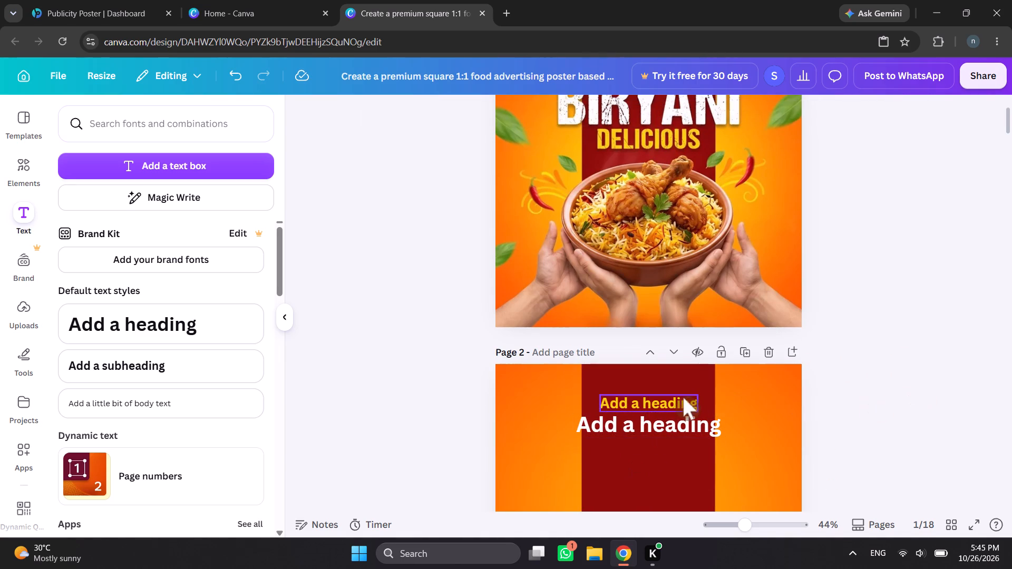
Duplicate page 2's yellow heading and place the copy centred just below the white heading.
click(682, 398)
click(654, 372)
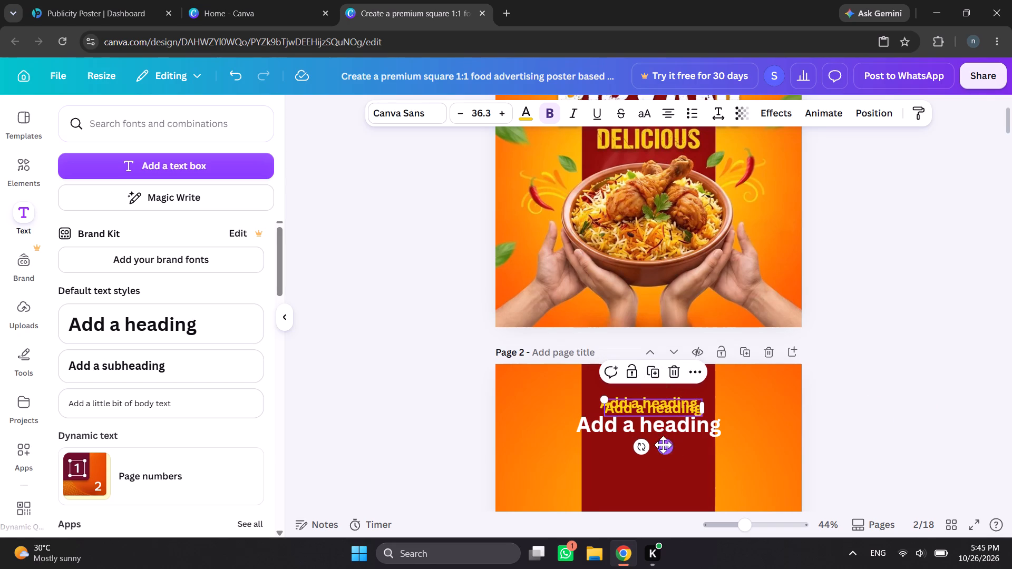
drag(663, 445, 658, 483)
click(846, 436)
scroll(846, 436, up, 1)
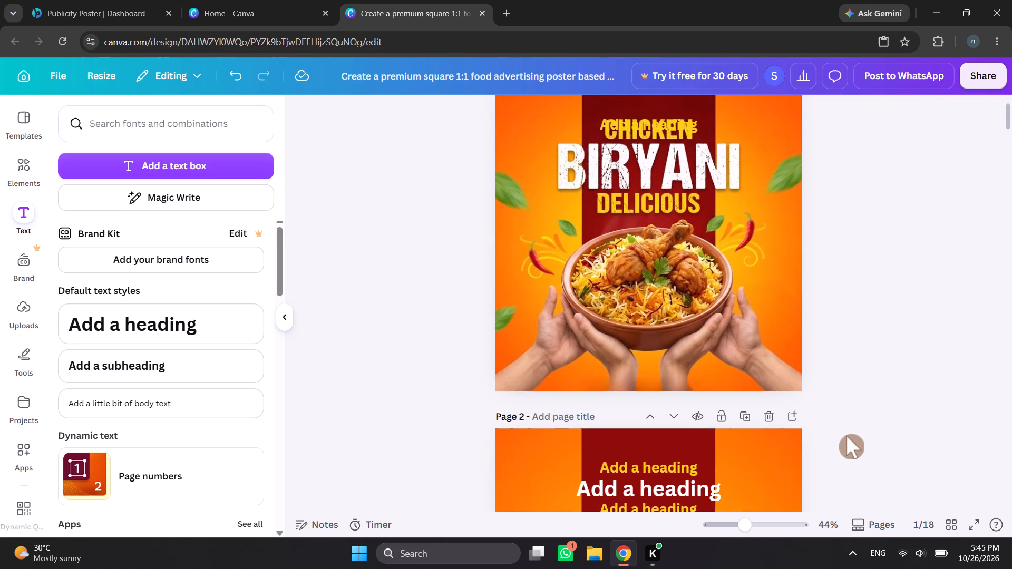
scroll(846, 436, down, 1)
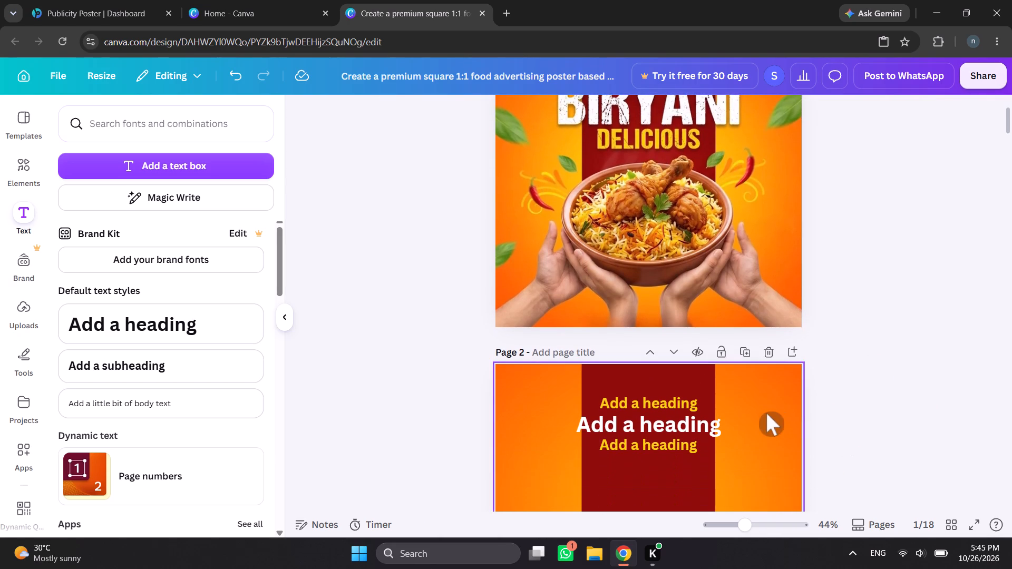
Enlarge the white heading to a font size of about 60.3 and recentre it between the two yellow headings.
click(709, 419)
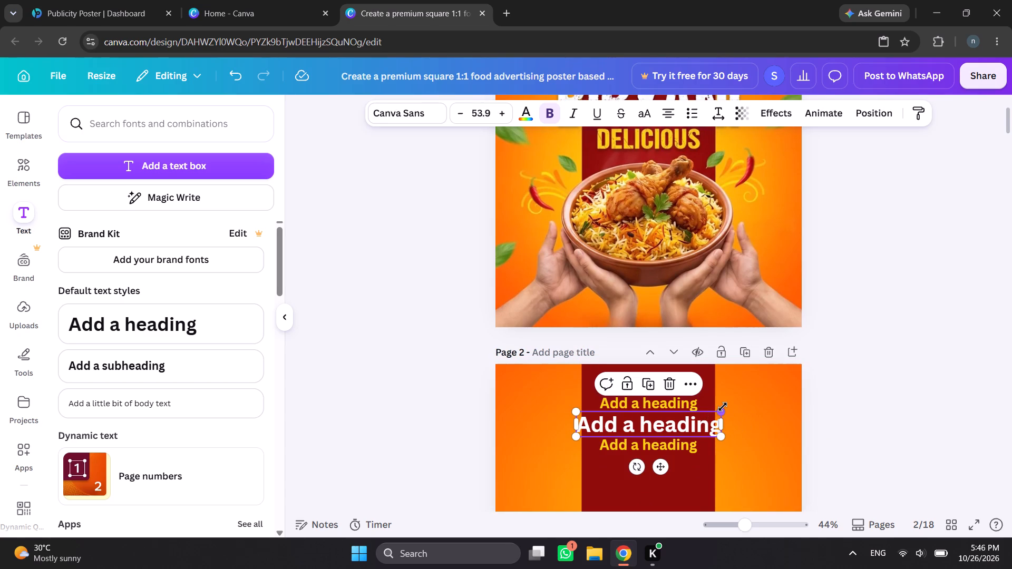
drag(723, 407, 739, 398)
drag(707, 416, 702, 416)
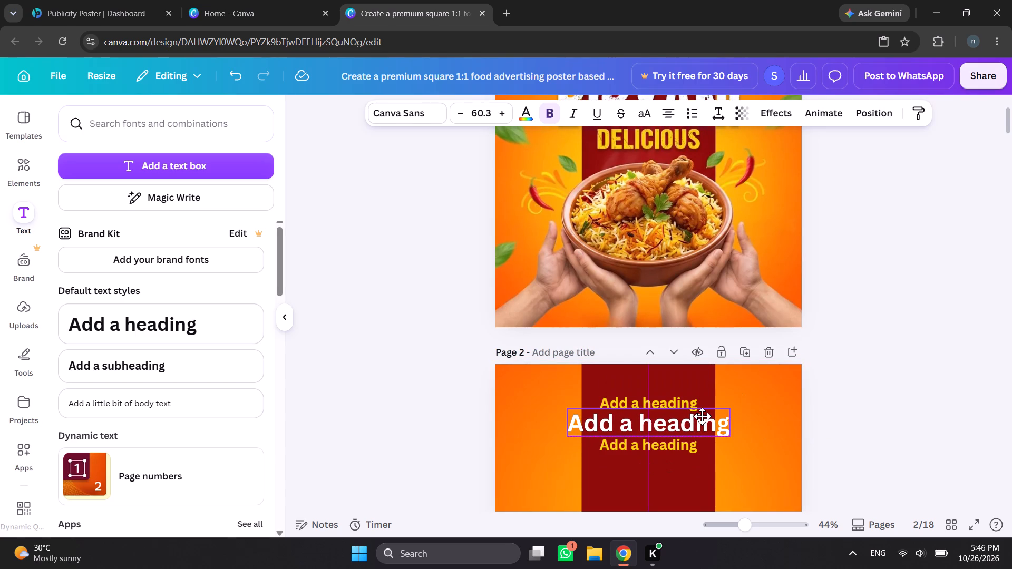
drag(702, 416, 702, 416)
click(907, 380)
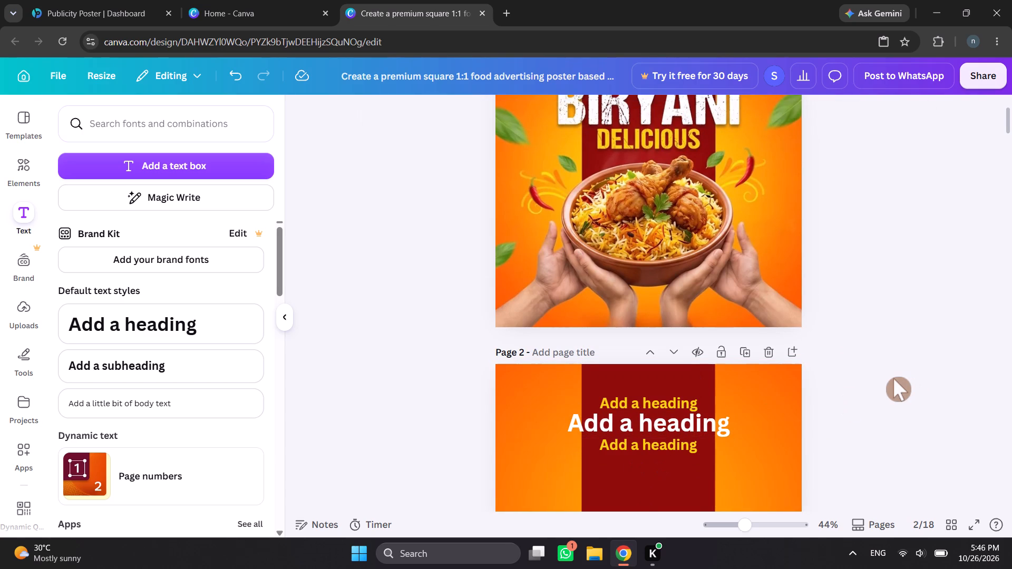
Shorten page 2's dark red rectangle by raising its bottom edge.
scroll(893, 378, down, 4)
scroll(872, 294, up, 4)
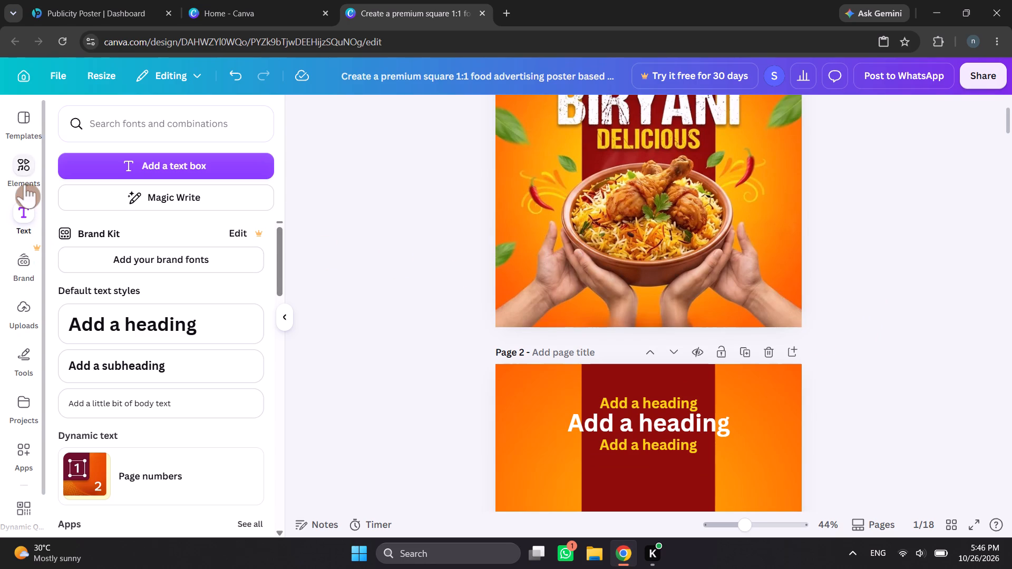
scroll(622, 406, down, 3)
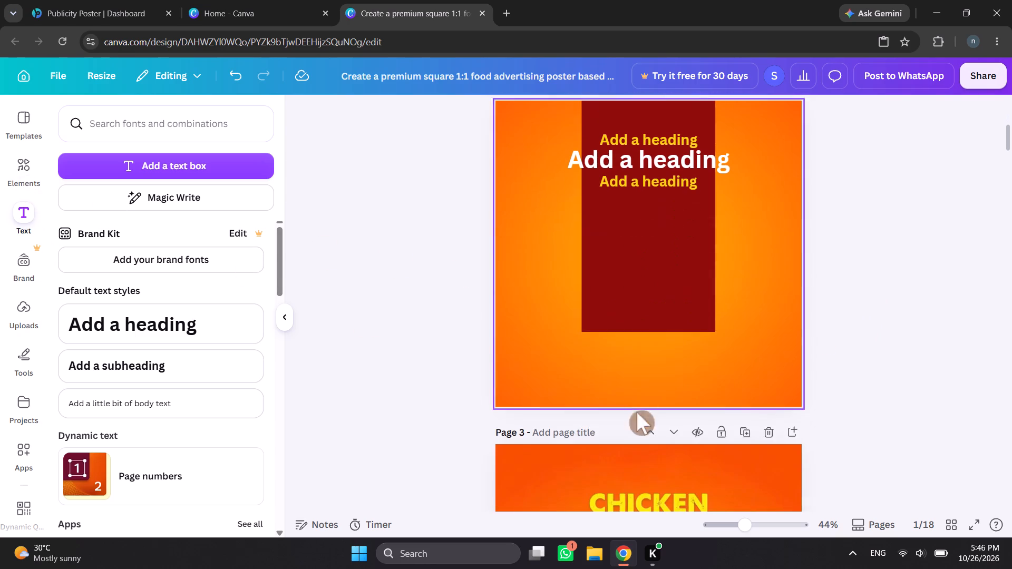
click(639, 309)
drag(647, 332, 653, 300)
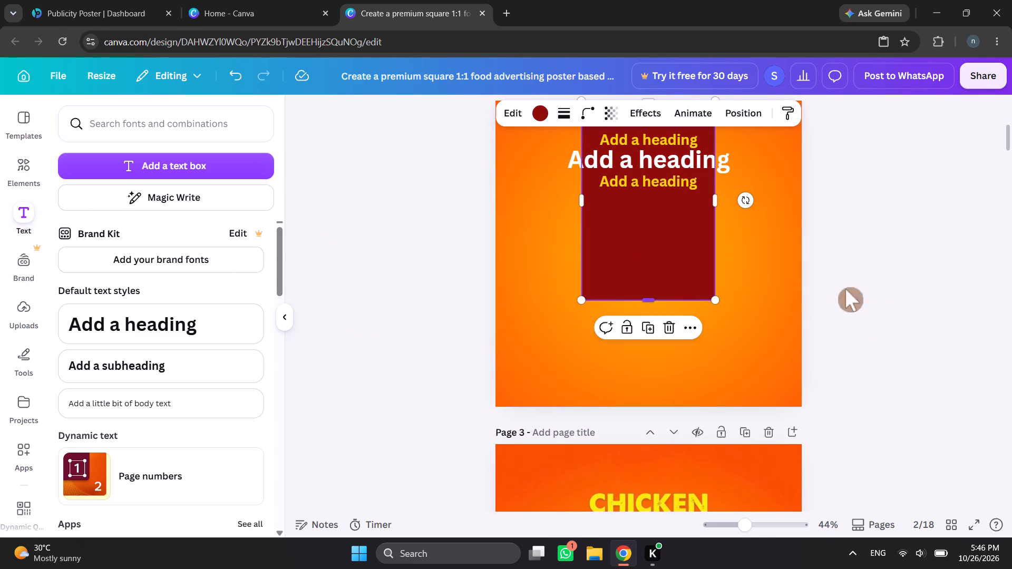
click(961, 270)
Add a circle from the recently used elements to page 2 and stretch it into a wide ellipse across the band's lower end.
scroll(854, 312, up, 2)
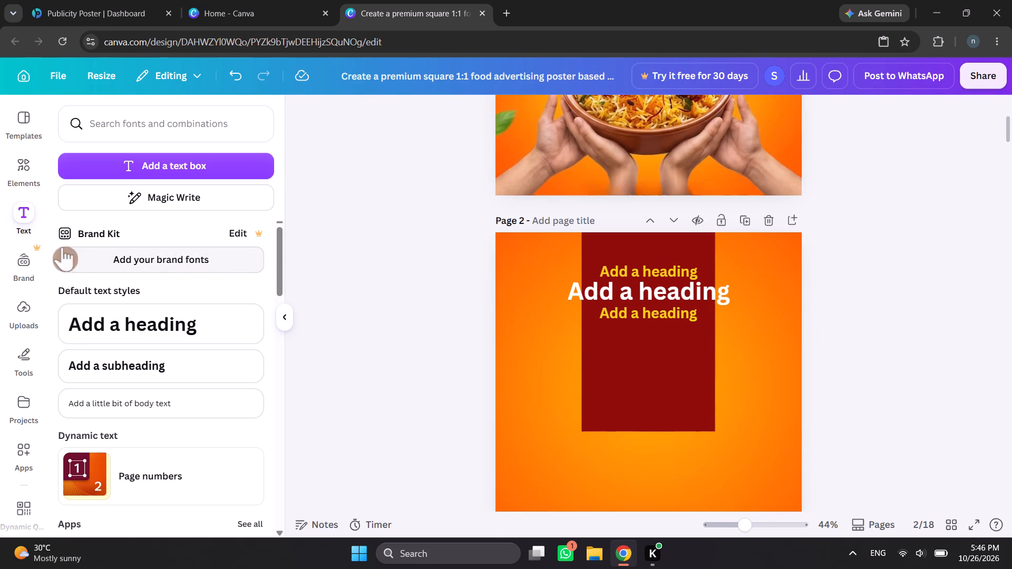
click(22, 172)
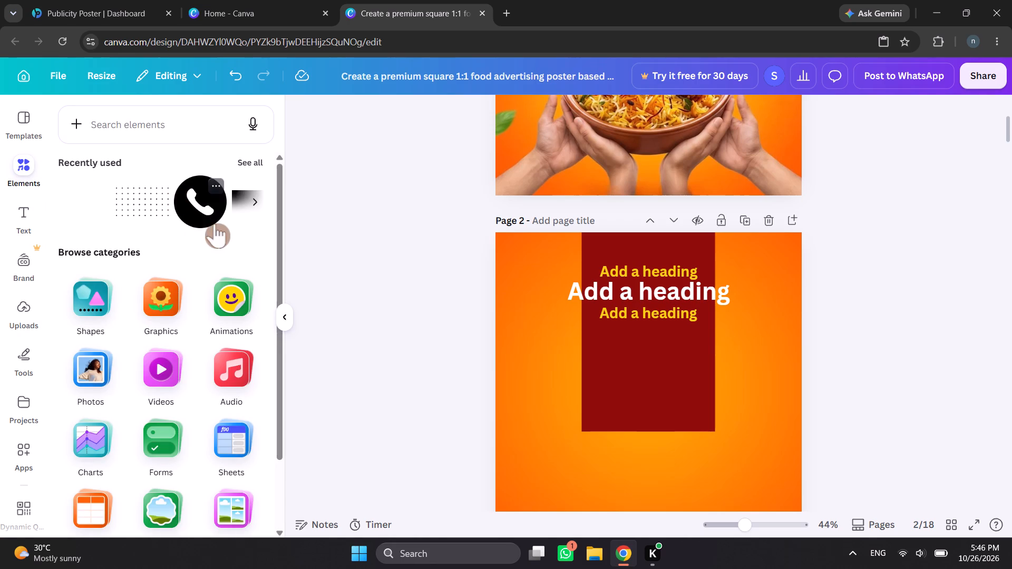
click(255, 208)
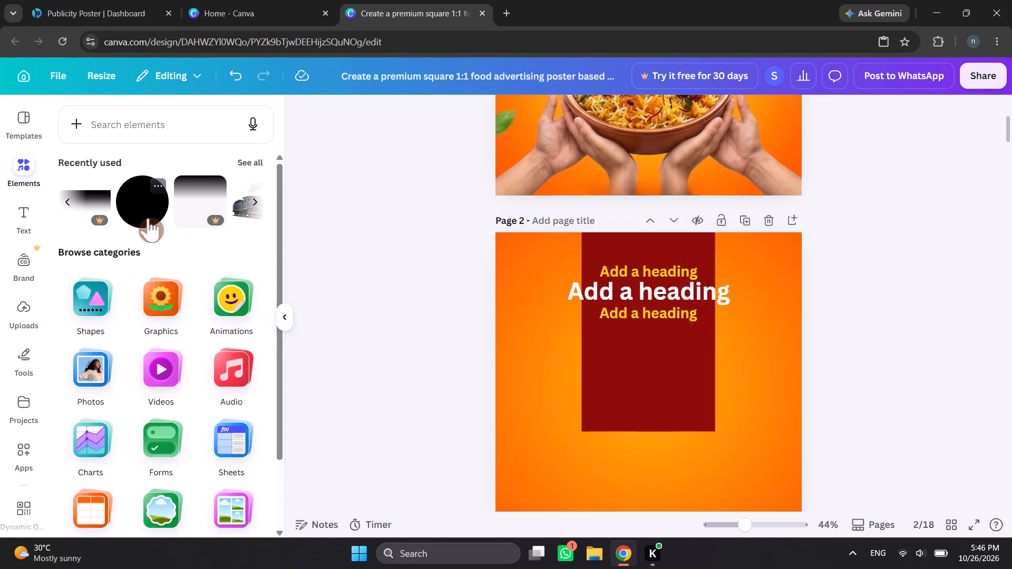
click(148, 218)
click(823, 374)
click(649, 392)
drag(654, 393, 619, 415)
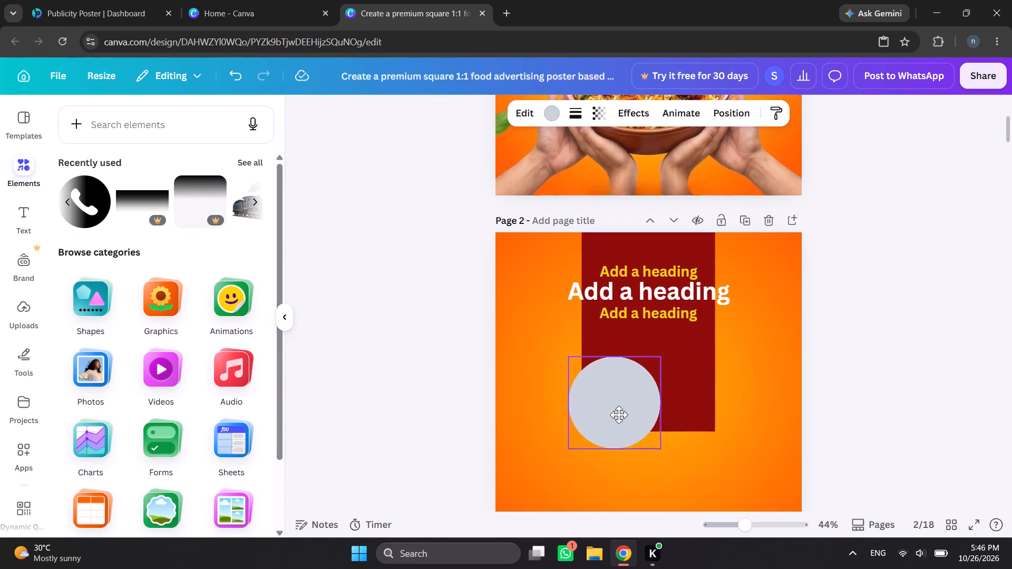
drag(619, 415, 620, 426)
drag(659, 415, 715, 417)
click(688, 434)
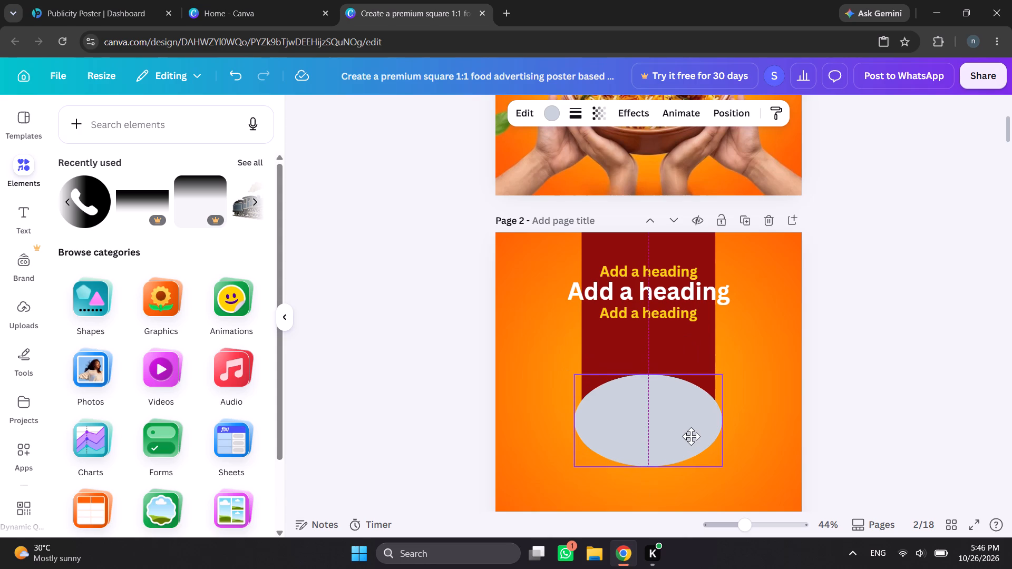
Scale the grey ellipse down to the dark red band's width and align it with the band's side edges.
drag(725, 370, 717, 369)
click(702, 394)
drag(720, 380, 720, 379)
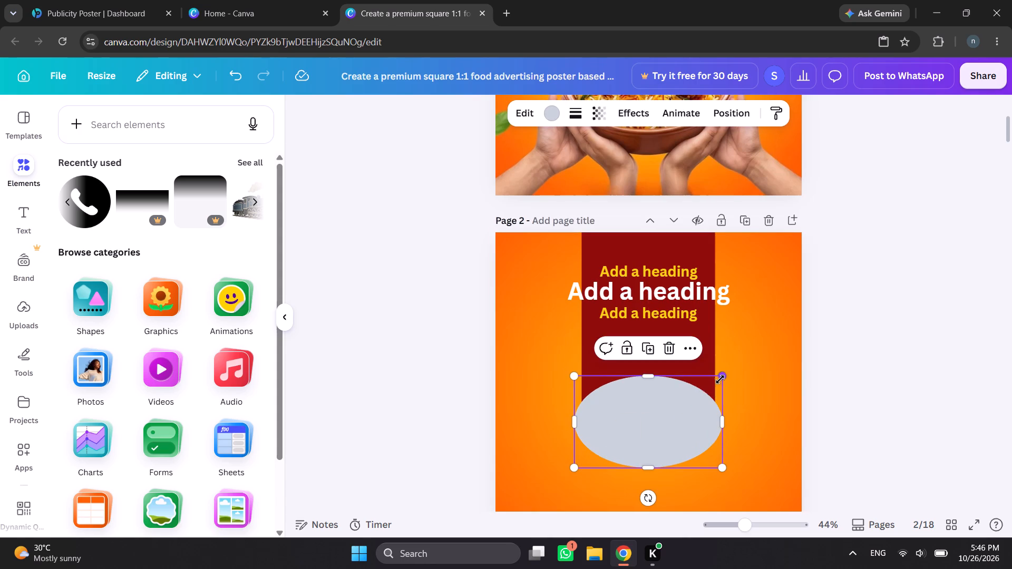
drag(720, 379, 712, 380)
drag(664, 431, 672, 434)
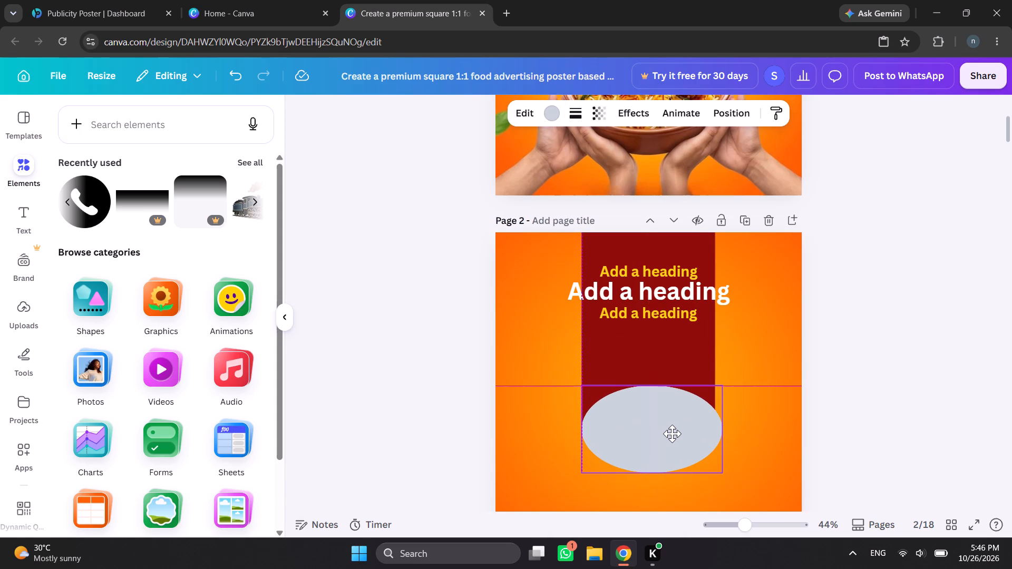
drag(672, 434, 672, 433)
click(873, 377)
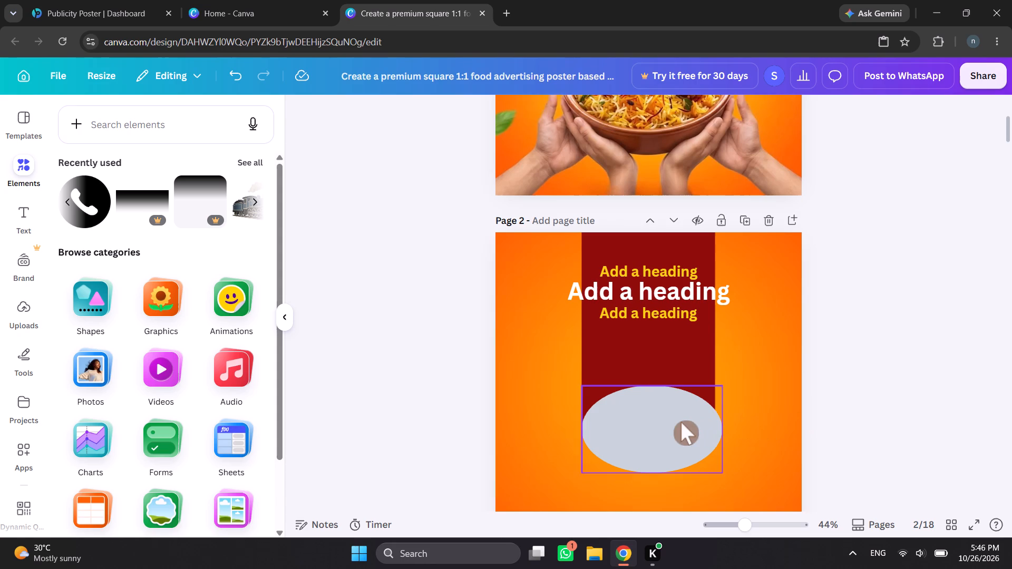
click(681, 422)
drag(724, 385, 711, 383)
click(881, 389)
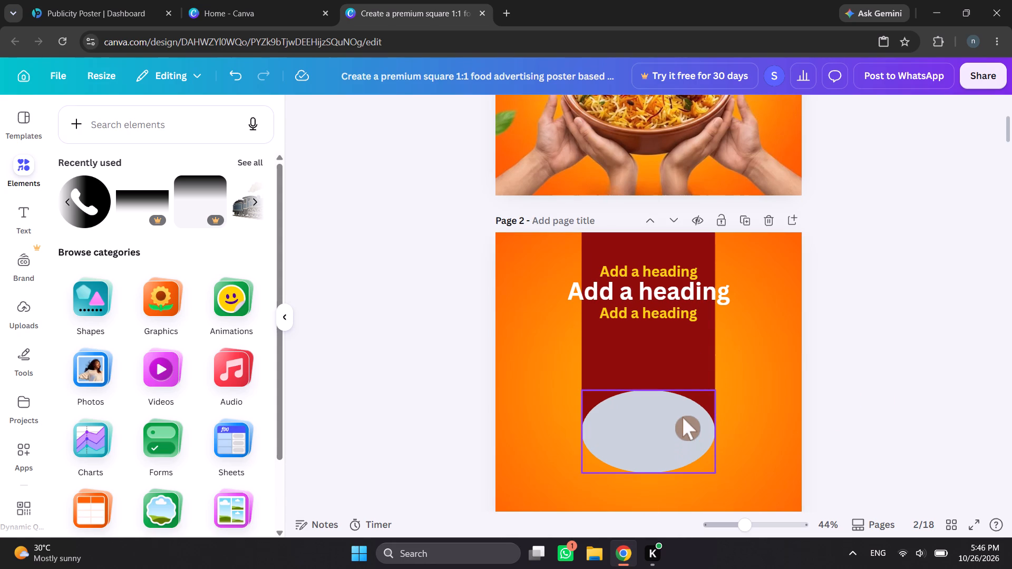
Raise the grey ellipse so it is centred over the bottom edge of the dark red band.
scroll(797, 435, up, 4)
scroll(796, 403, down, 3)
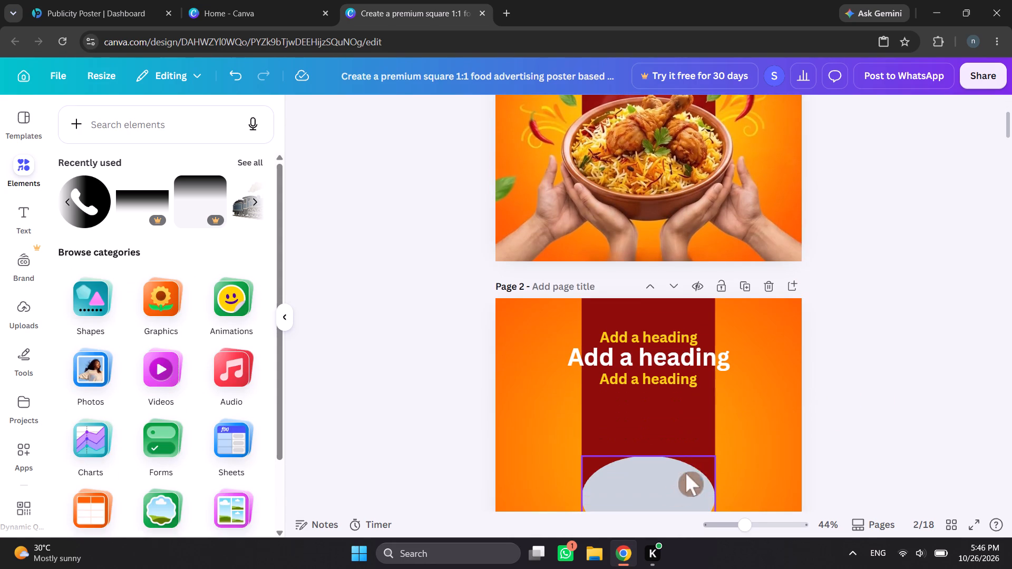
scroll(692, 459, down, 1)
click(673, 425)
drag(669, 431, 674, 401)
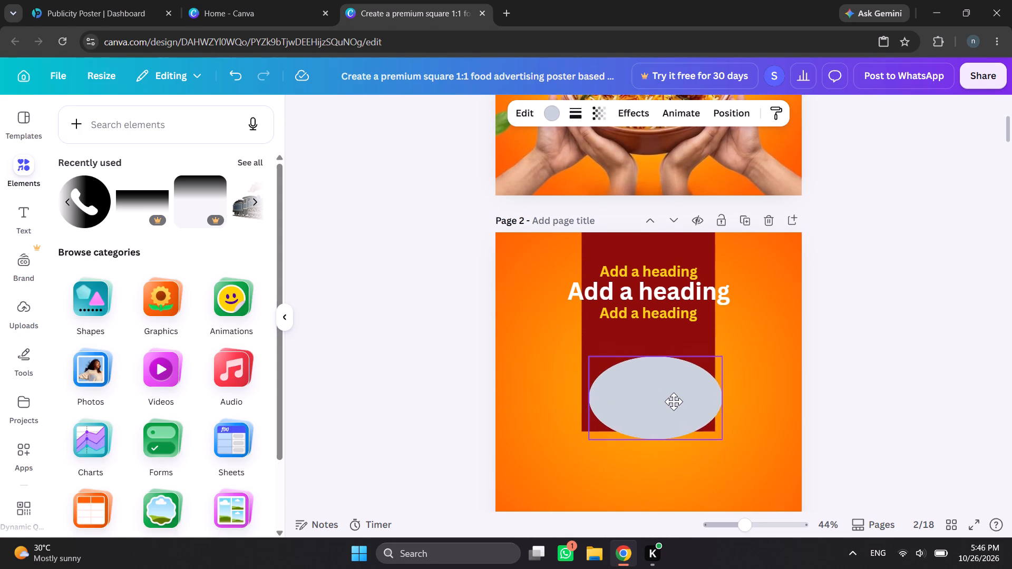
drag(674, 401, 672, 407)
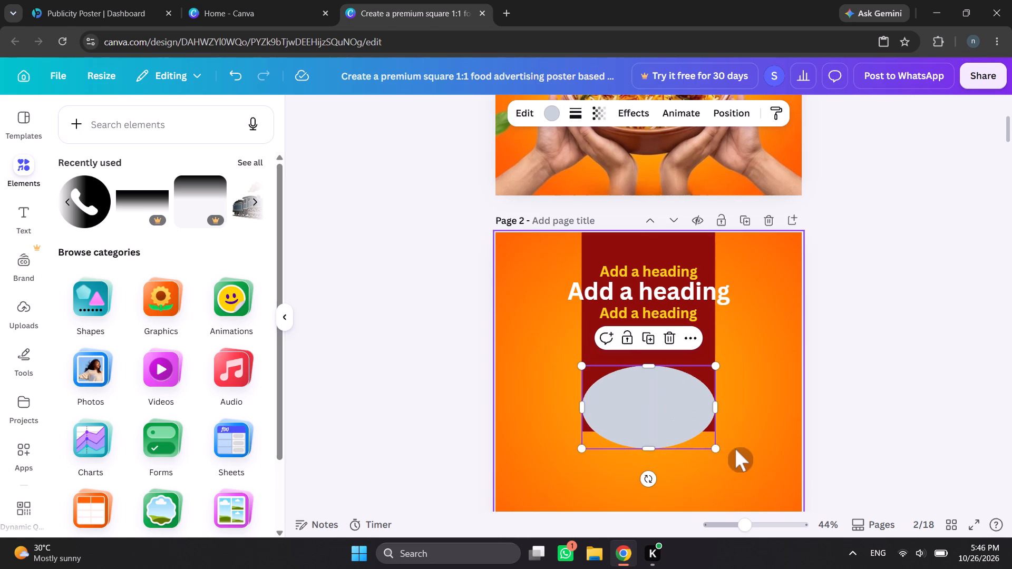
drag(682, 403, 680, 413)
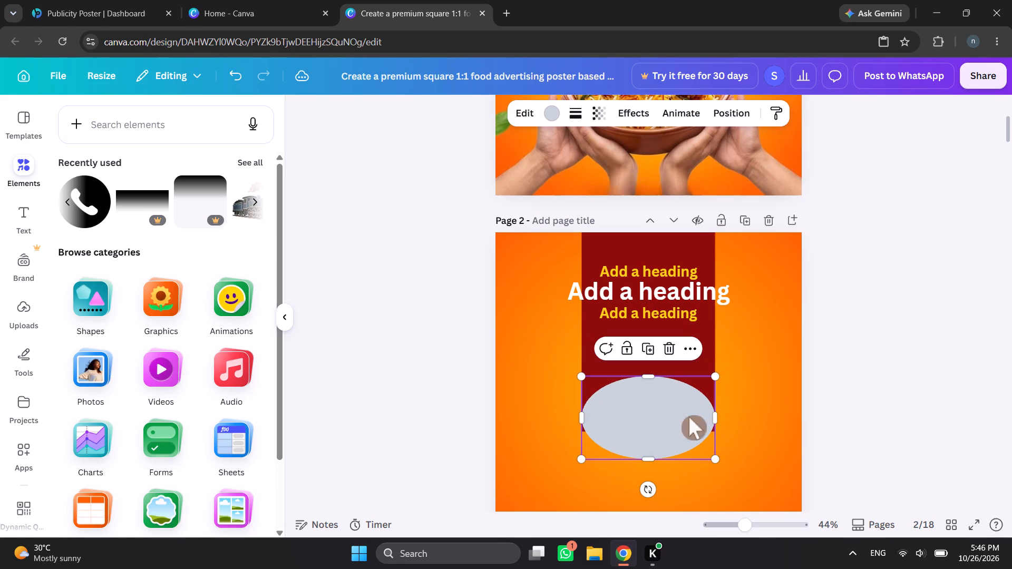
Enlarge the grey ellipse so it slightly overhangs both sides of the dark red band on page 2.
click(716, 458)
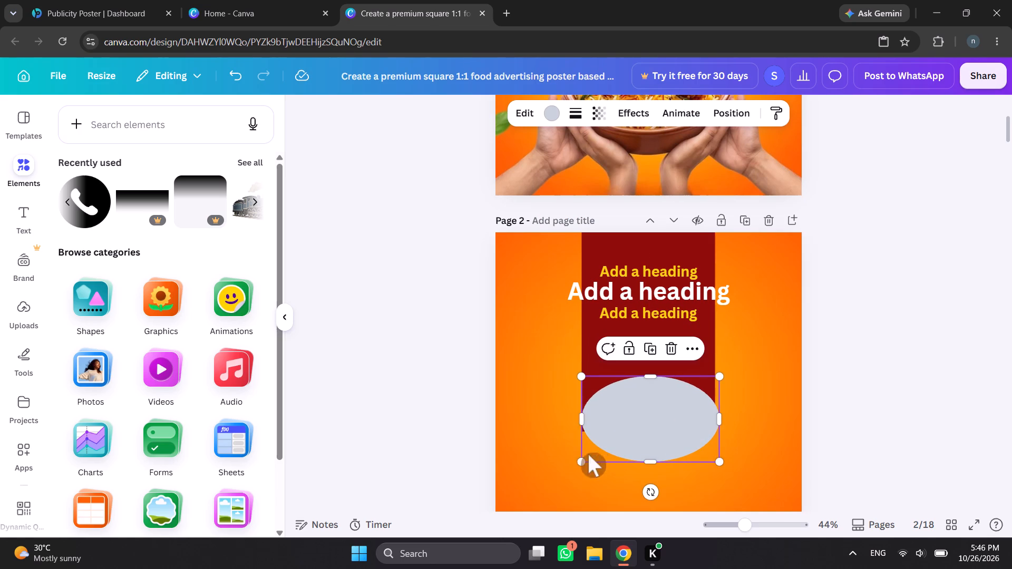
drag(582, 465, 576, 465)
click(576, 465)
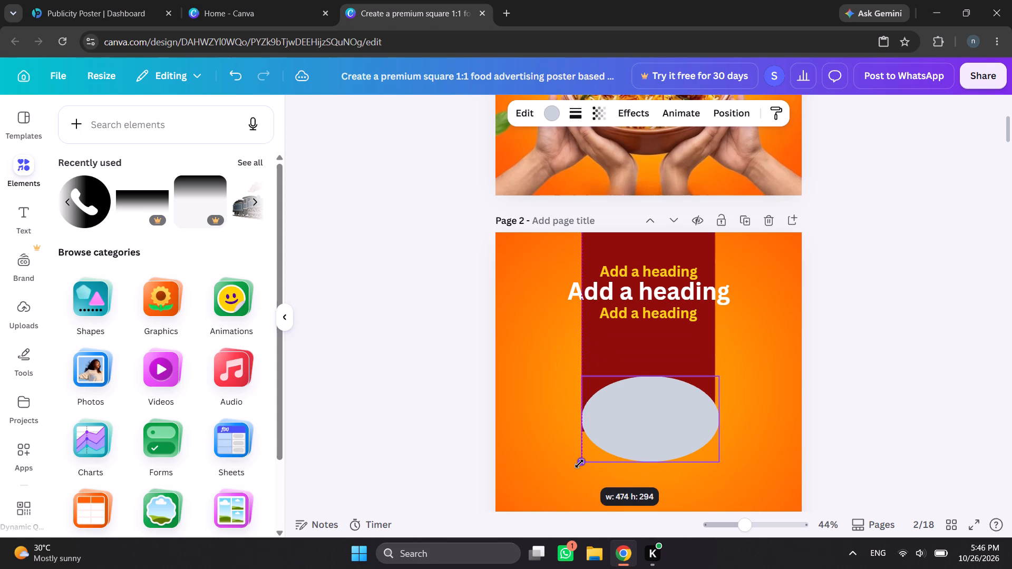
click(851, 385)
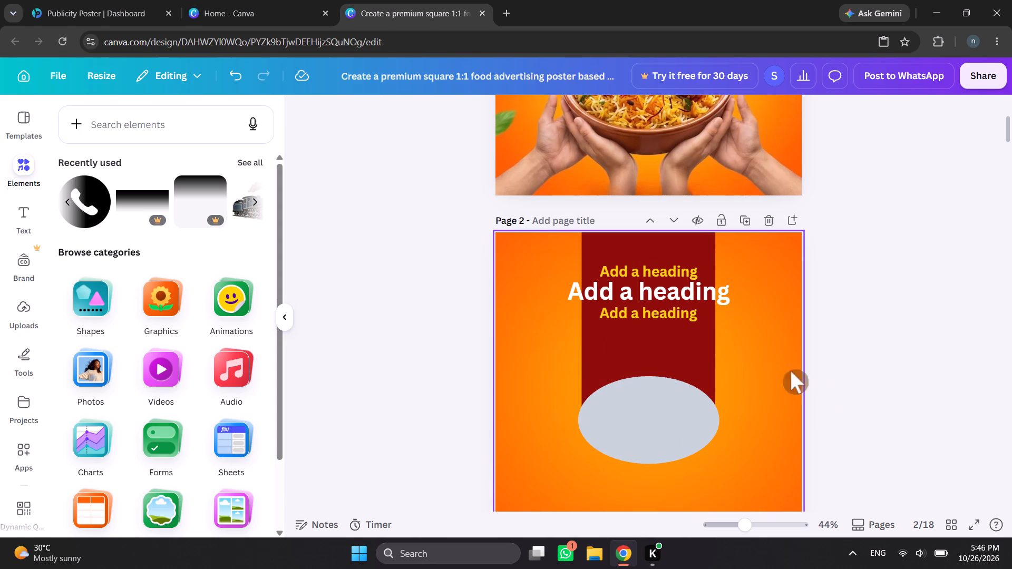
Fill page 2's dark red rectangle with the design's circular orange gradient and change its outer colour to dark red sampled from page 1's band.
scroll(825, 381, up, 3)
scroll(825, 381, down, 2)
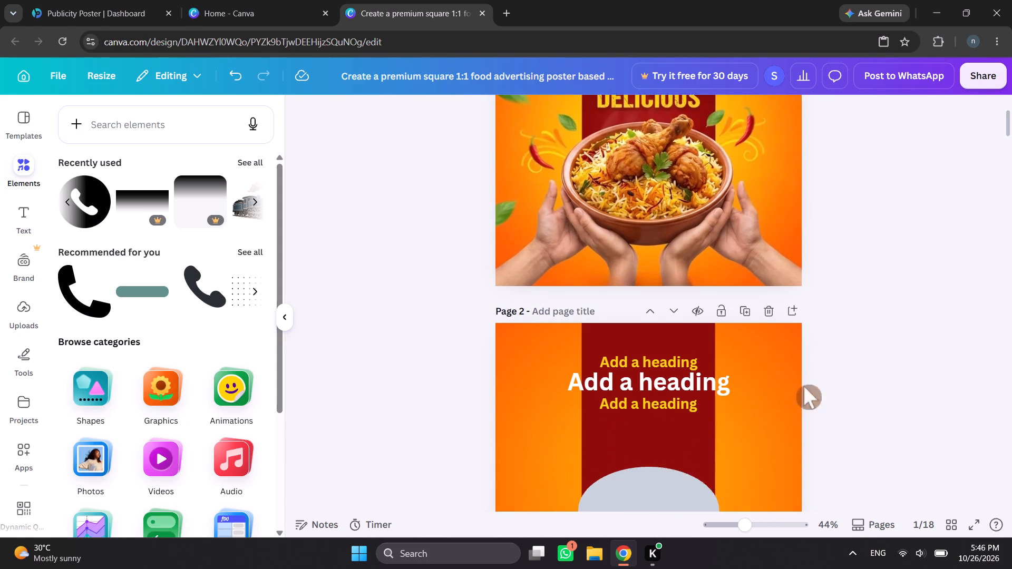
click(693, 418)
click(544, 116)
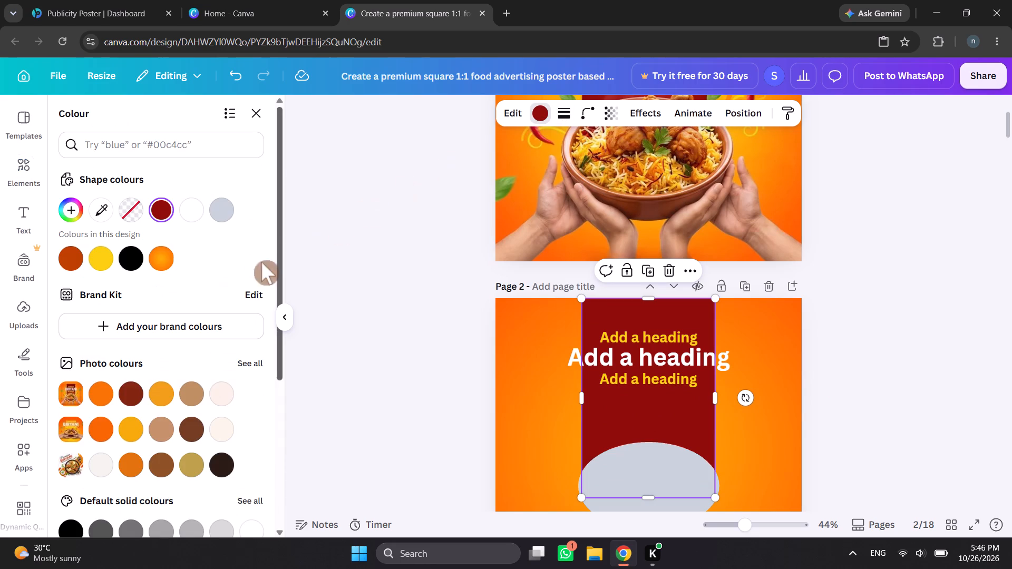
click(161, 262)
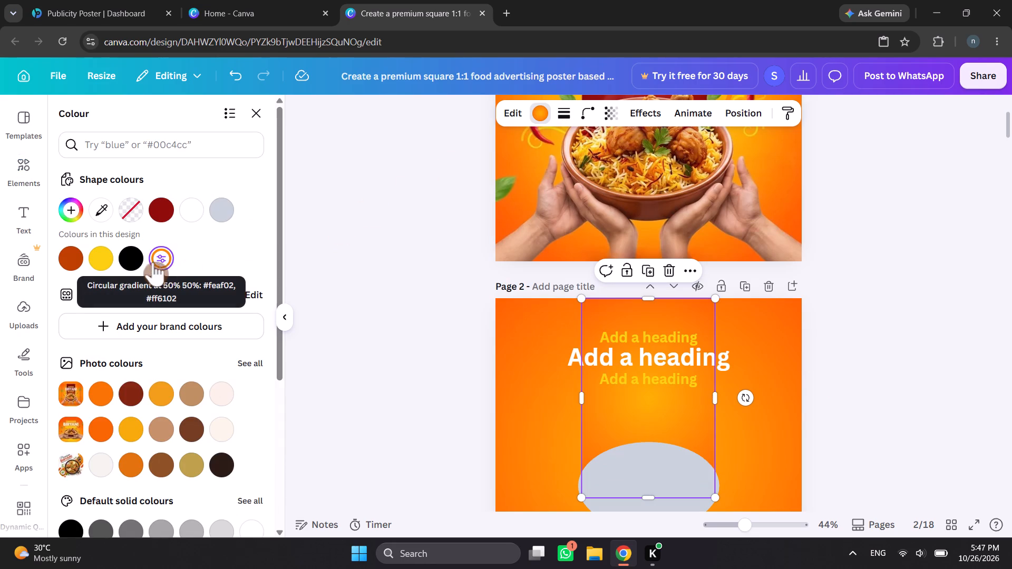
click(164, 257)
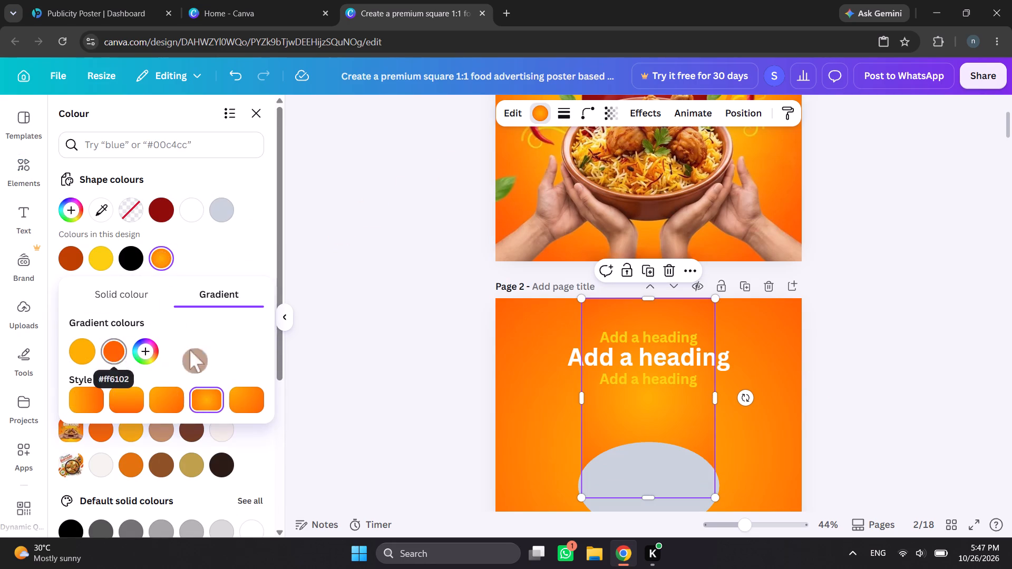
scroll(382, 357, up, 2)
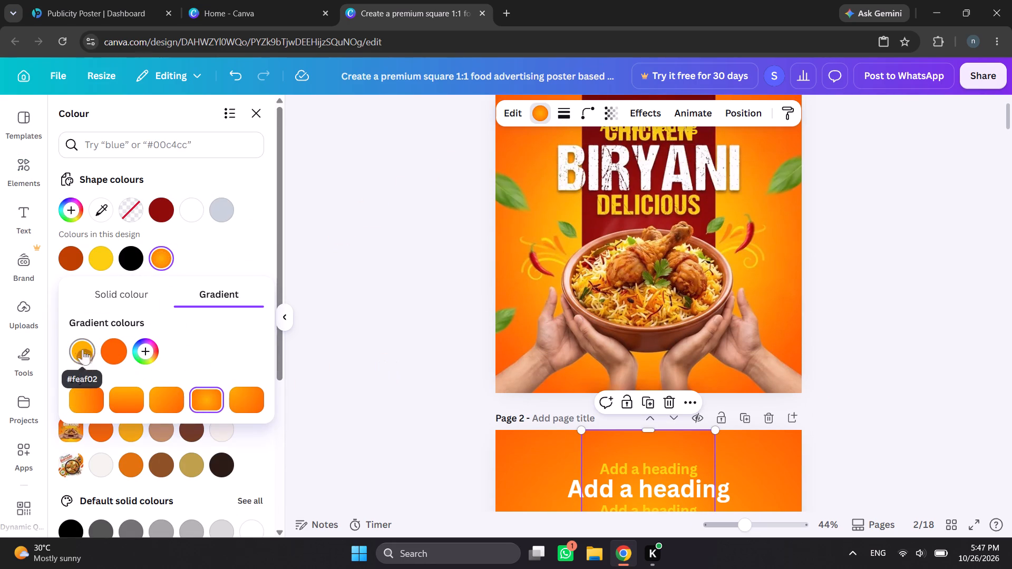
click(115, 354)
click(285, 311)
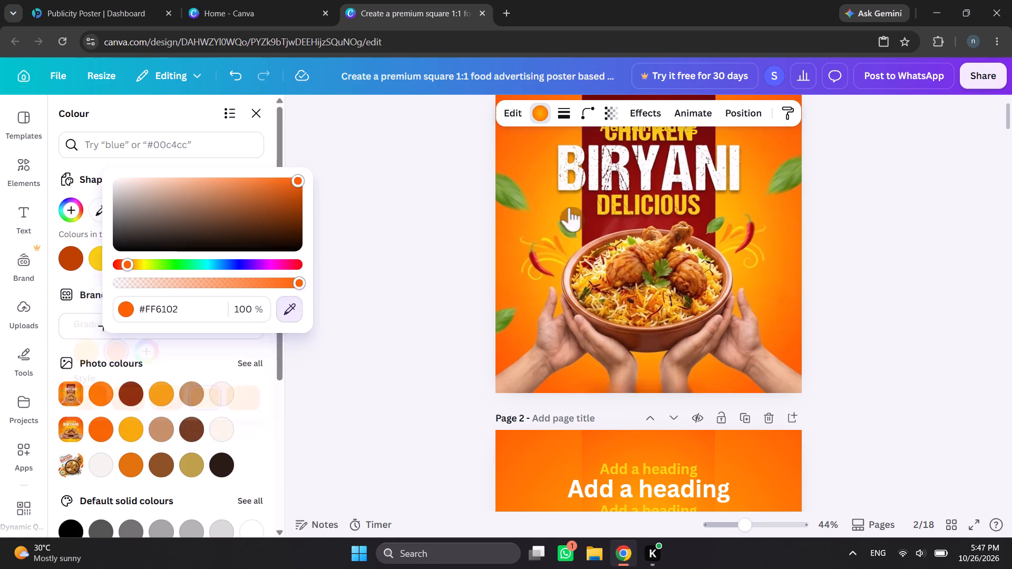
click(587, 200)
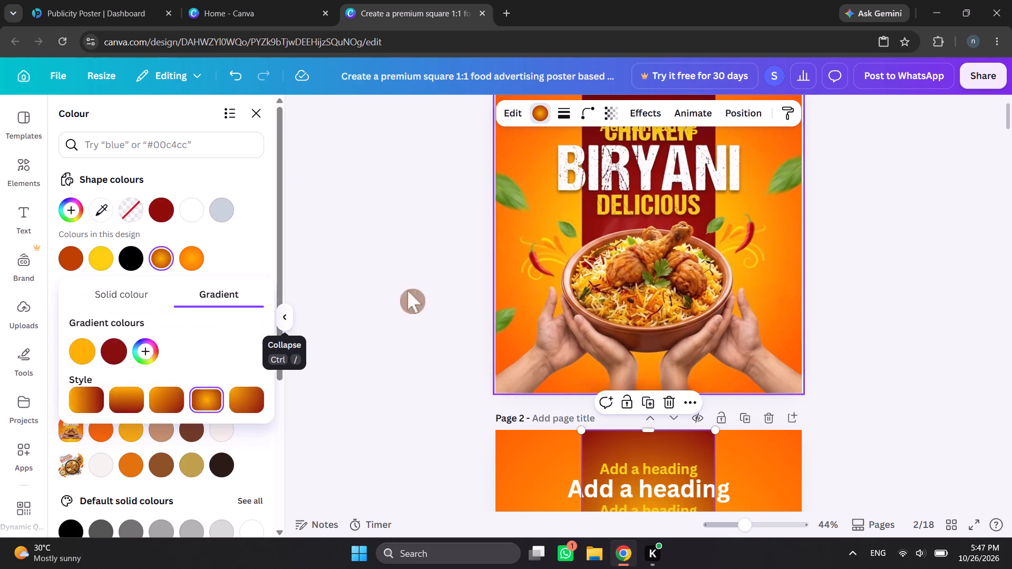
Change the gradient's centre colour from orange to a lighter red sampled from page 1's band just below DELICIOUS.
click(73, 355)
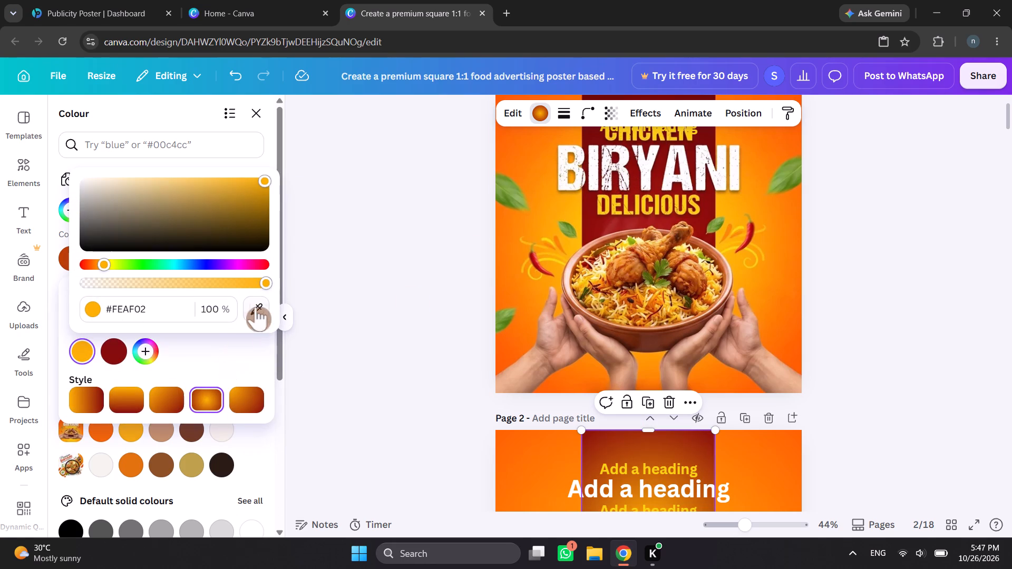
click(257, 308)
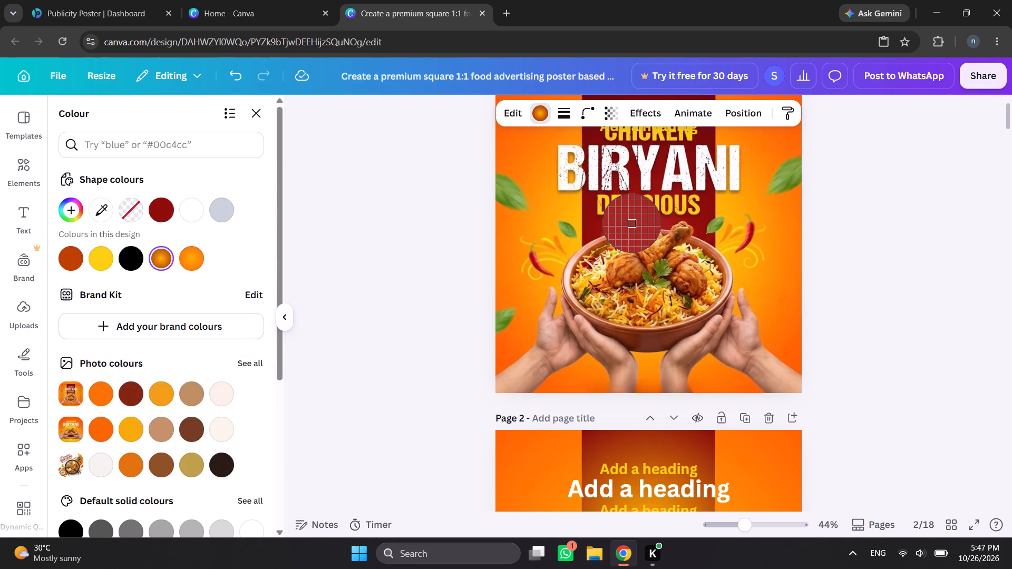
click(632, 223)
click(930, 275)
scroll(935, 277, down, 3)
click(925, 277)
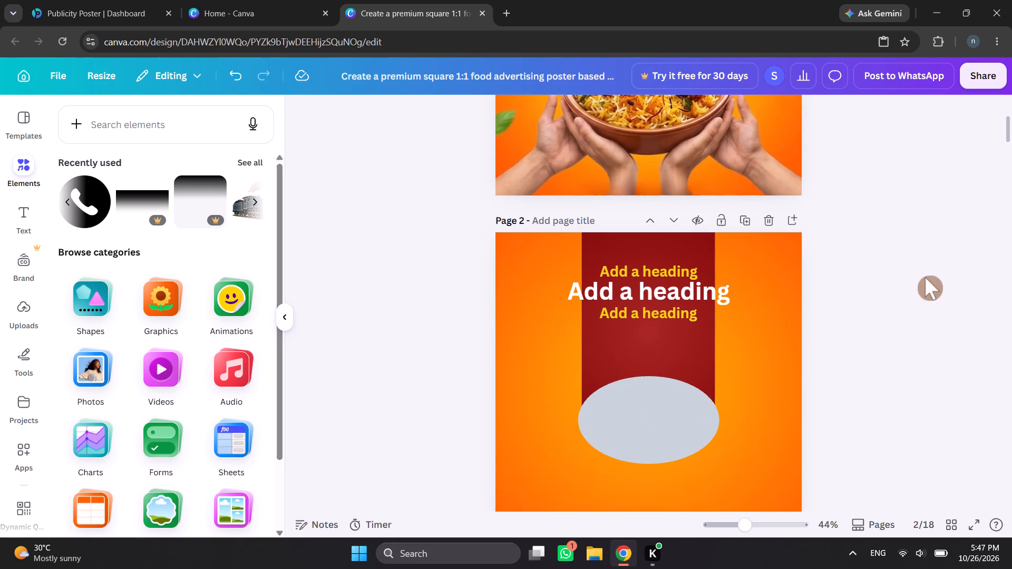
Recolour the grey ellipse with the dark burnt-orange colour already used in the design.
click(668, 397)
scroll(679, 395, up, 1)
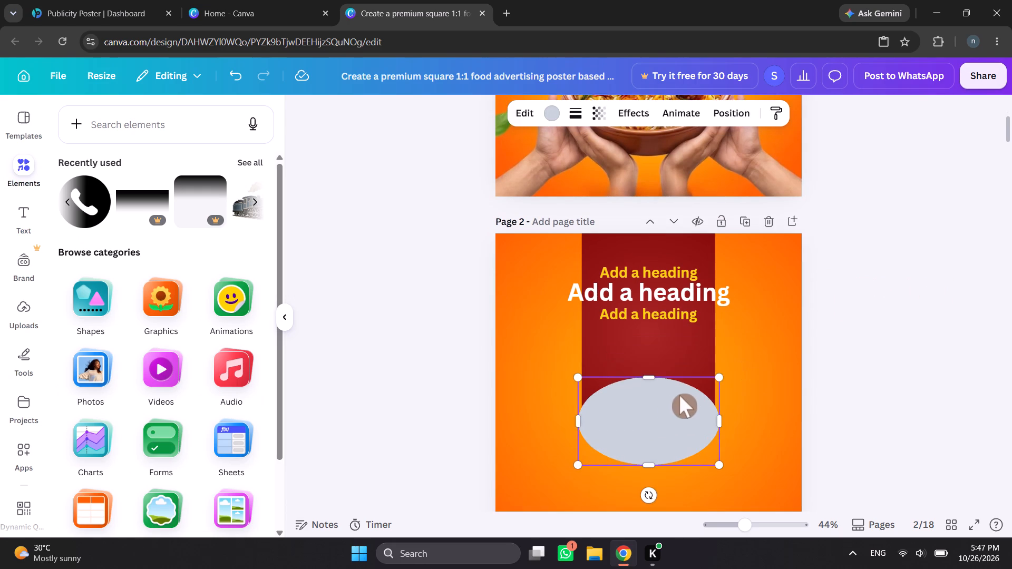
scroll(679, 395, up, 1)
click(554, 114)
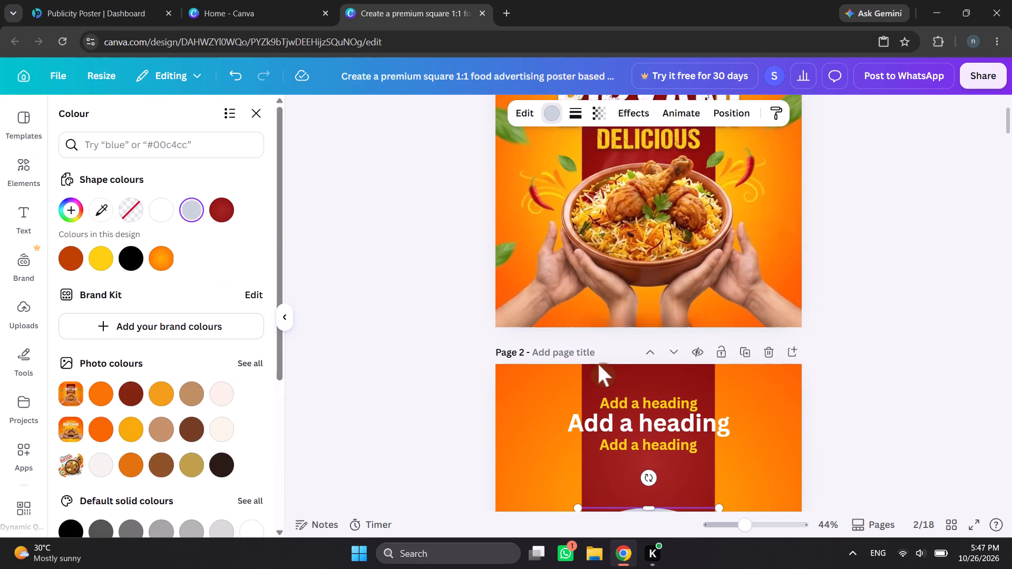
click(231, 218)
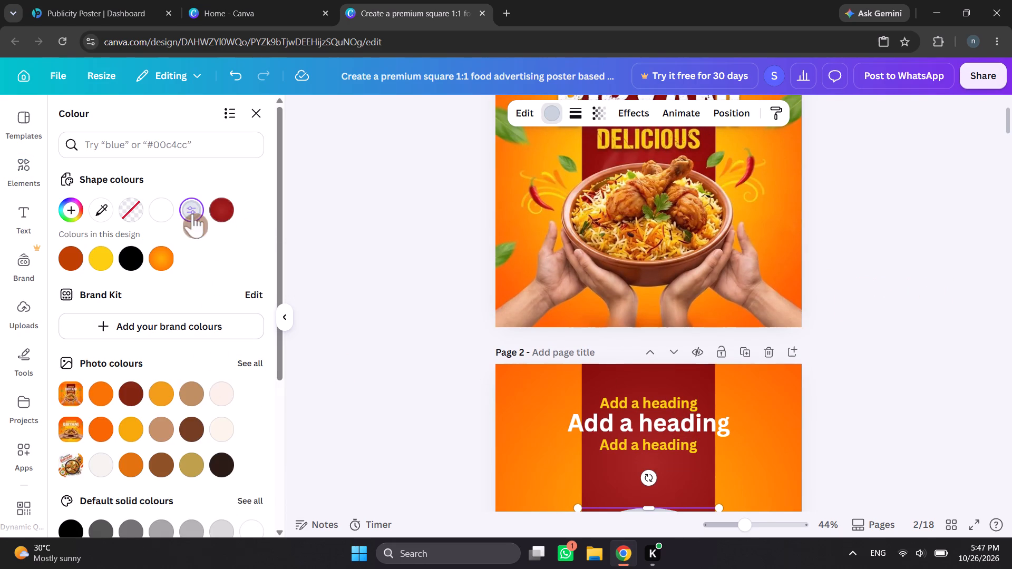
click(72, 264)
scroll(358, 304, down, 3)
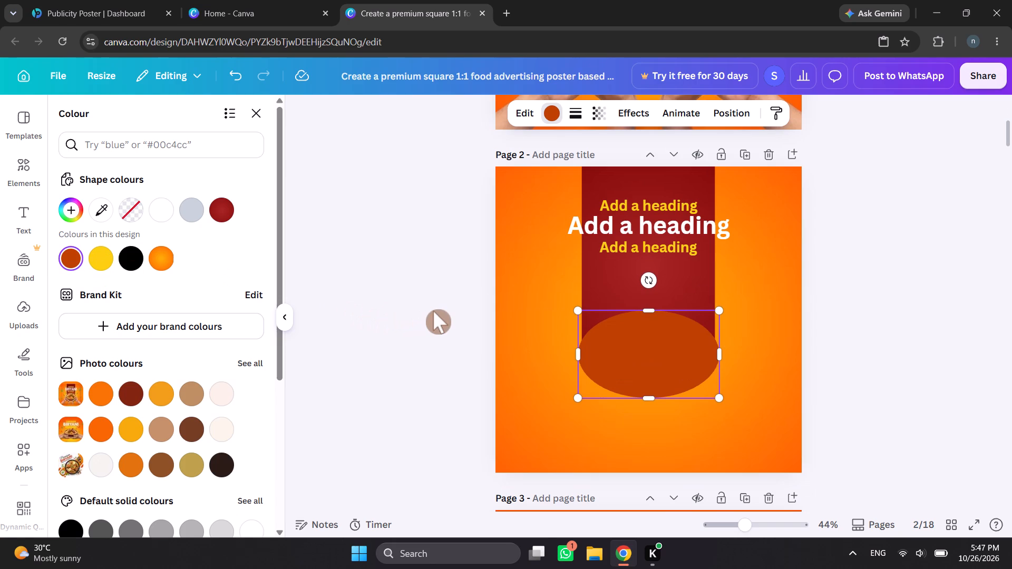
click(912, 317)
click(912, 317)
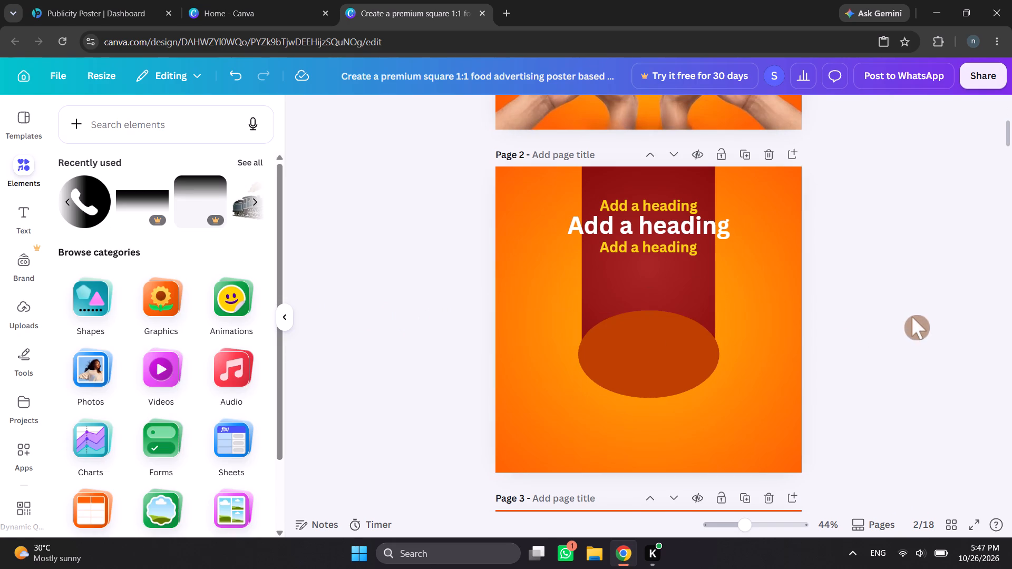
Scale the burnt-orange ellipse down to about 471 wide and centre it horizontally over the band's lower end.
click(693, 342)
drag(722, 399, 714, 395)
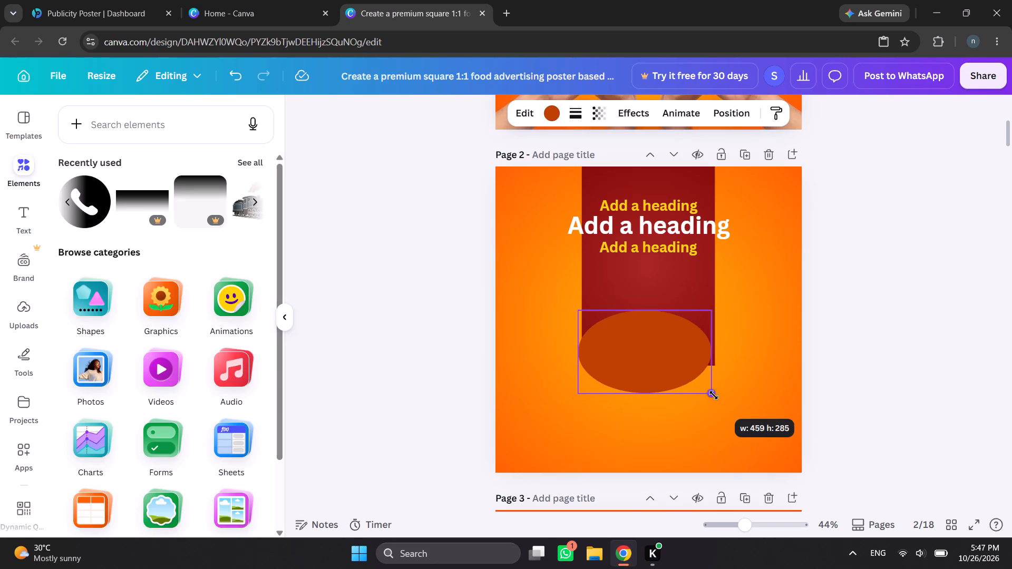
drag(714, 395, 714, 396)
drag(668, 357, 671, 358)
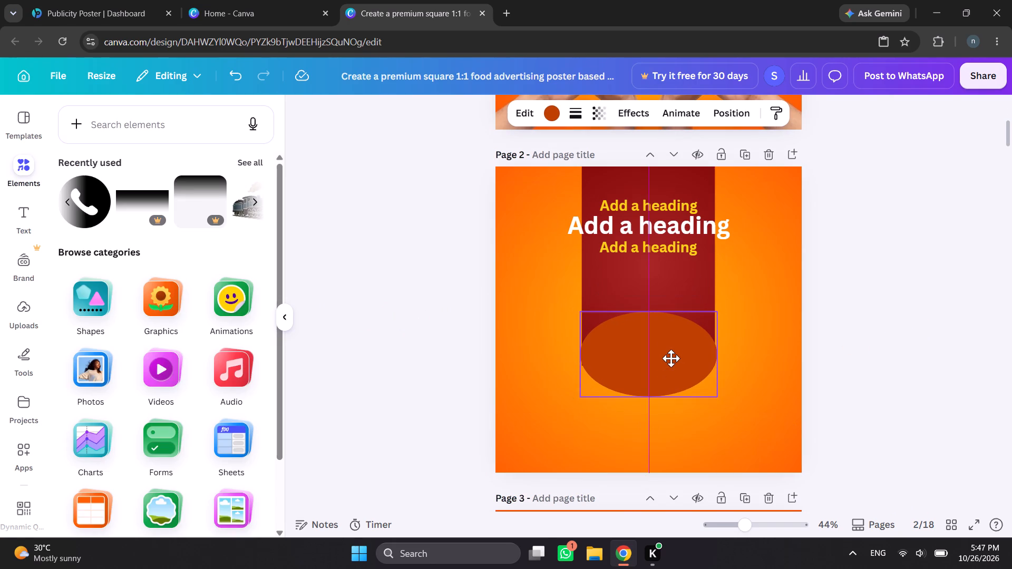
drag(671, 358, 670, 362)
click(921, 310)
Flatten the ellipse by raising its bottom edge and resize it to about 479 wide by 254 high.
click(688, 354)
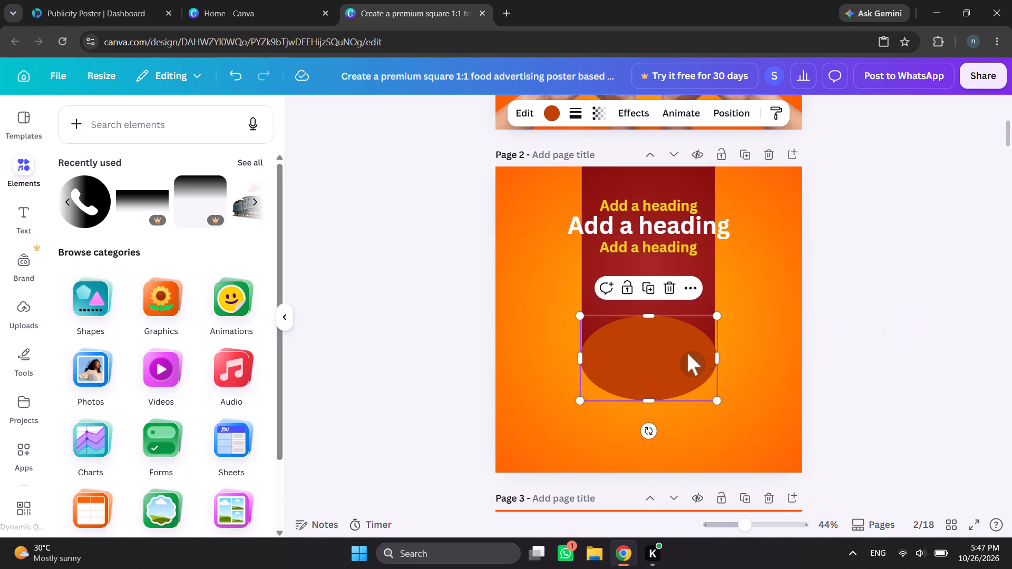
drag(711, 398, 707, 380)
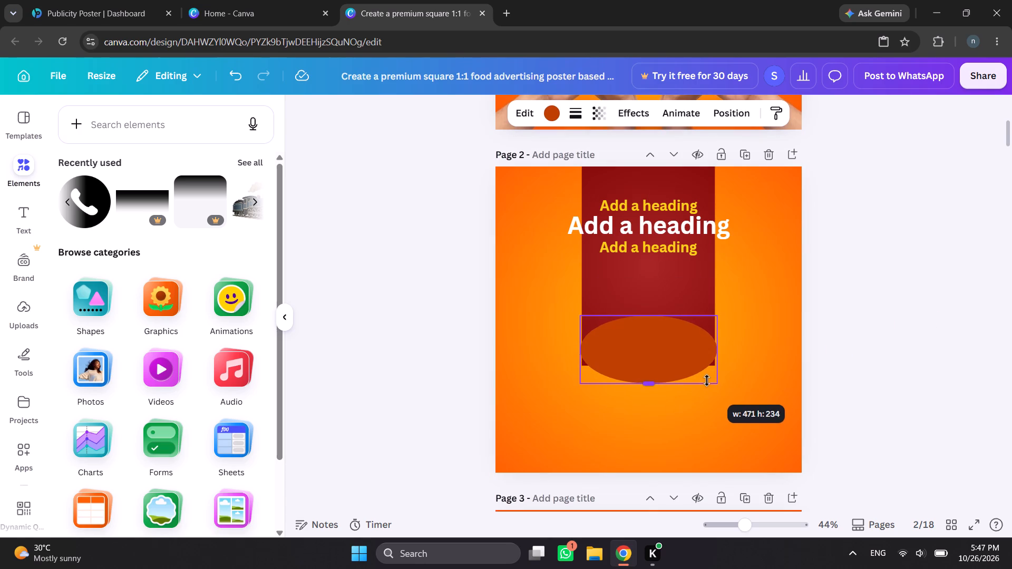
drag(707, 380, 707, 386)
click(715, 313)
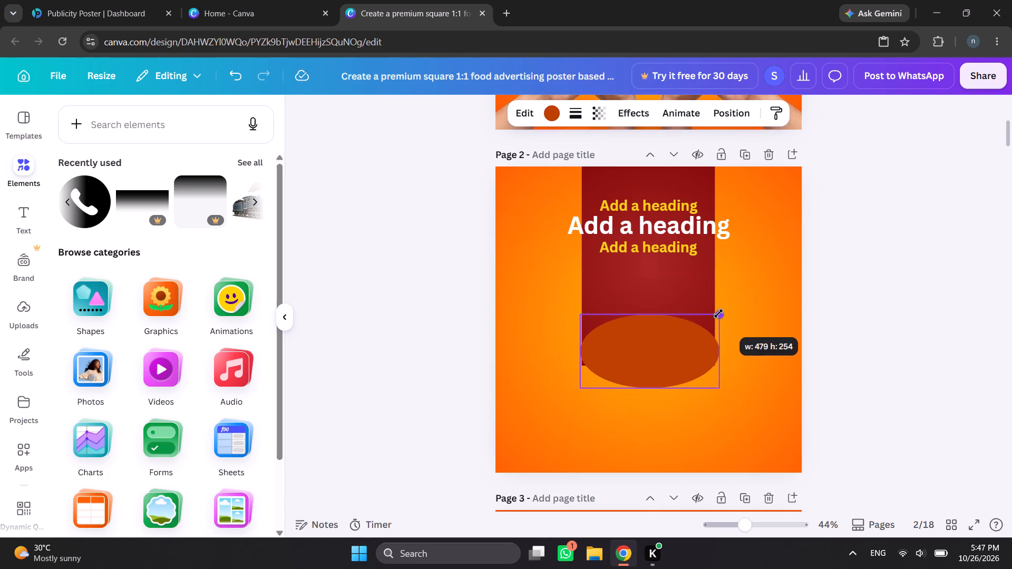
Lower the ellipse slightly, align its left side with the band's left edge and narrow it to the band's width.
drag(677, 350, 677, 358)
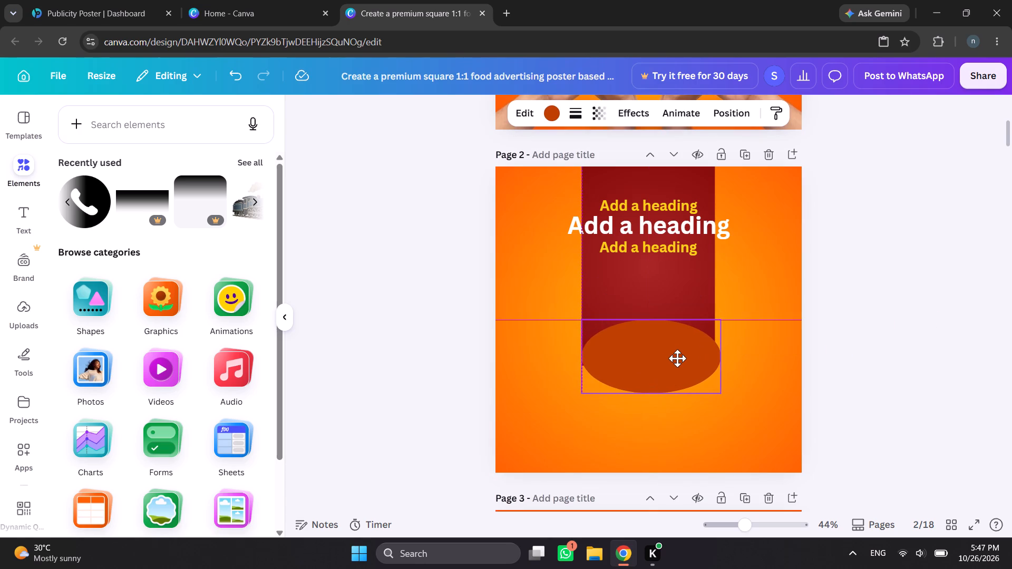
drag(677, 358, 678, 358)
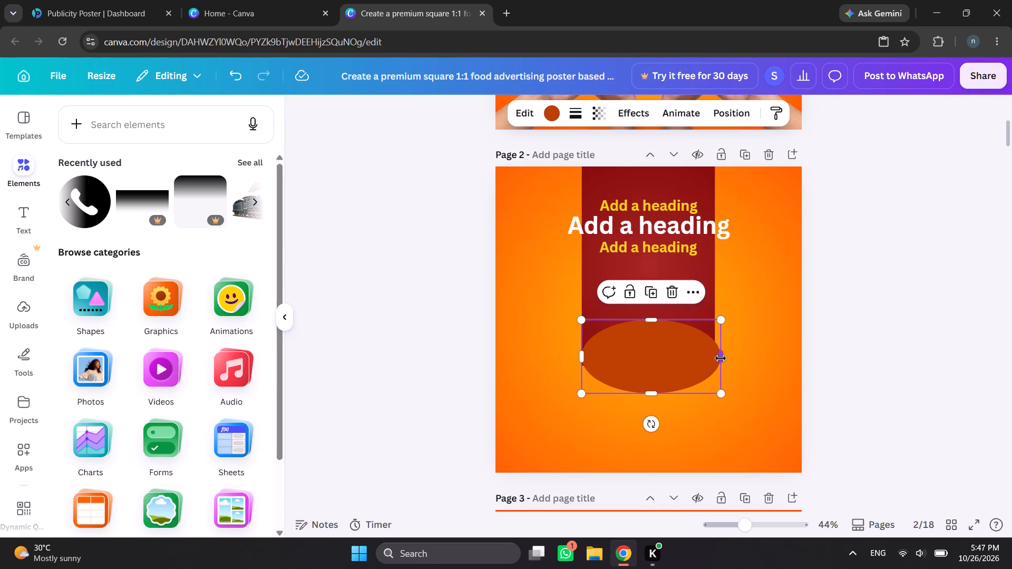
click(721, 358)
click(857, 321)
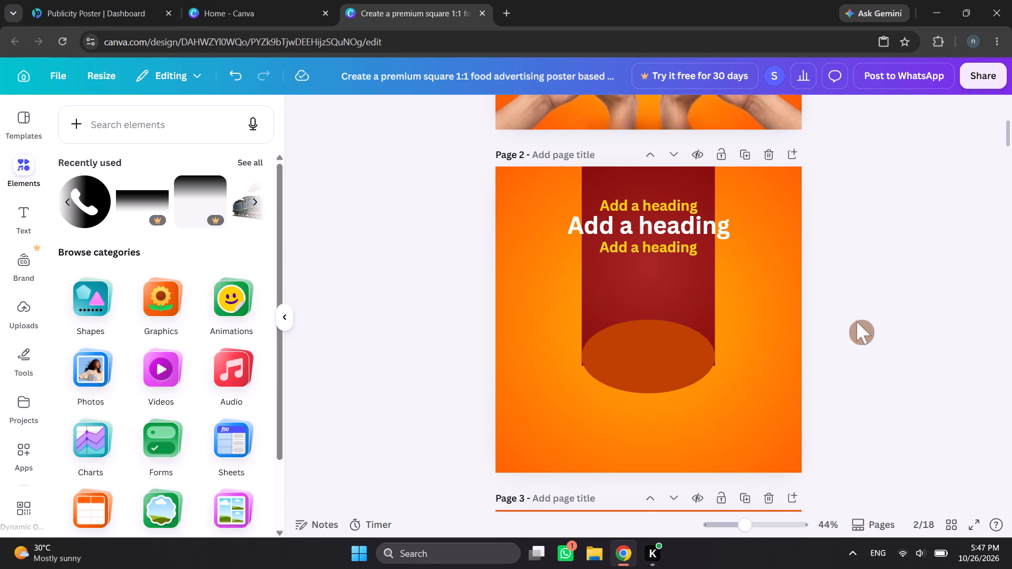
Adjust the red rectangle's bottom edge upward so it ends near the ellipse's widest points without protruding corners.
click(703, 293)
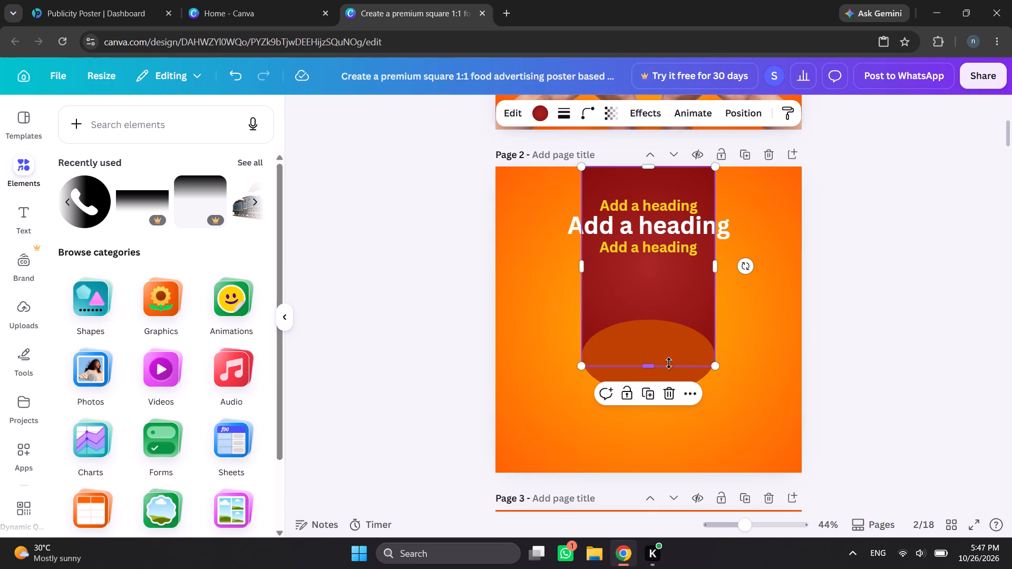
drag(657, 369, 656, 361)
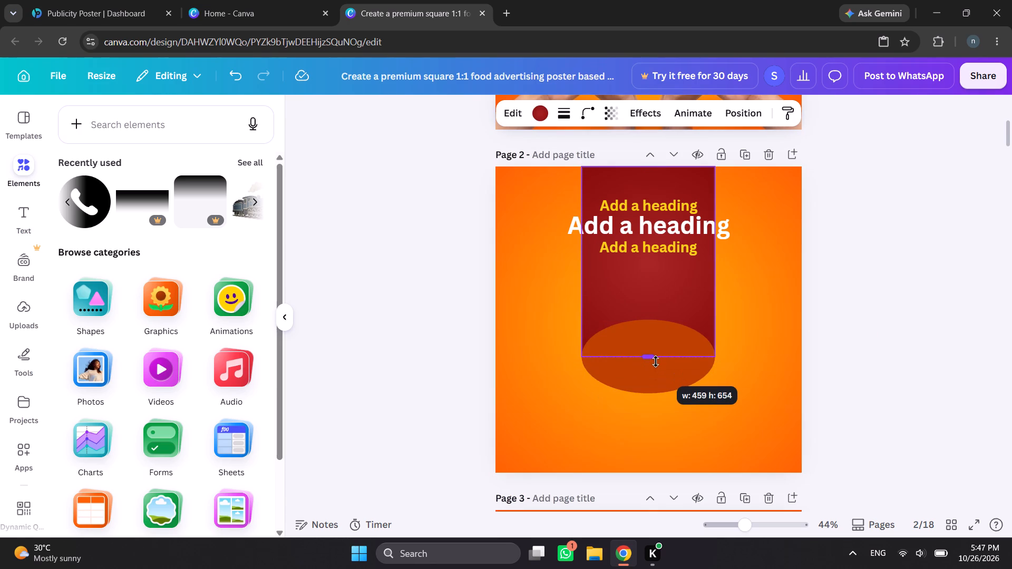
drag(656, 361, 656, 355)
click(884, 323)
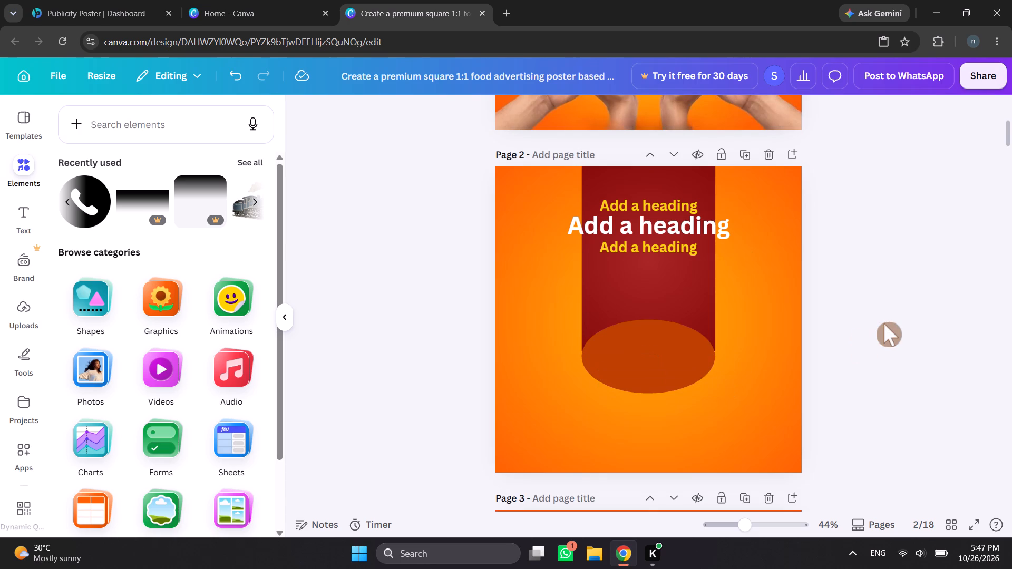
click(670, 271)
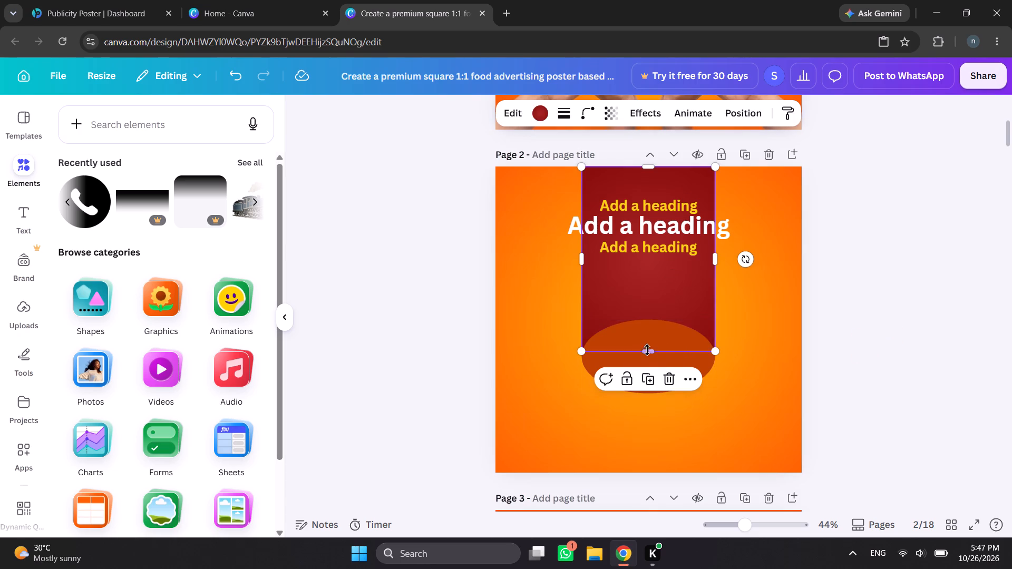
drag(647, 352, 644, 361)
click(799, 313)
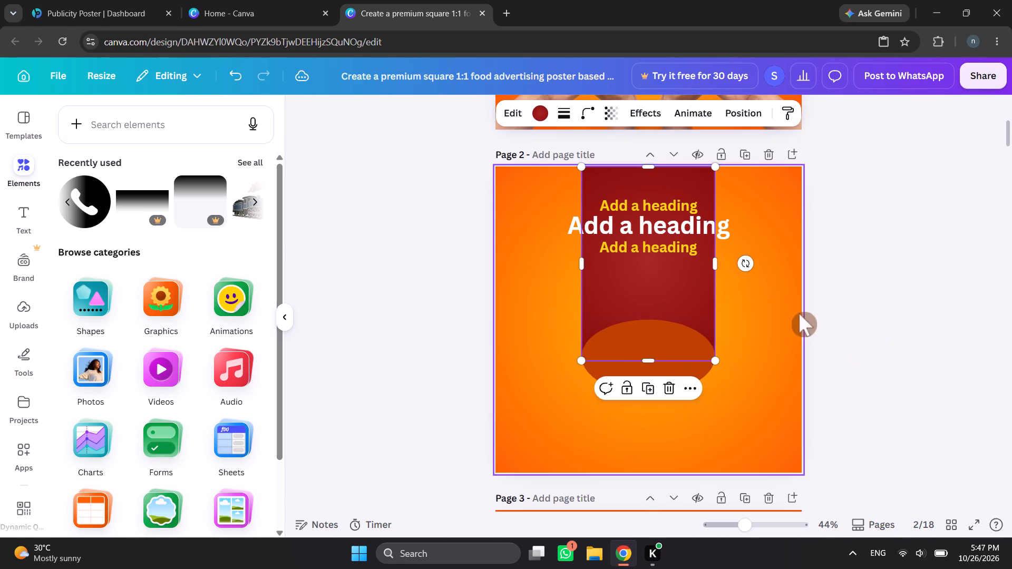
click(674, 364)
click(884, 346)
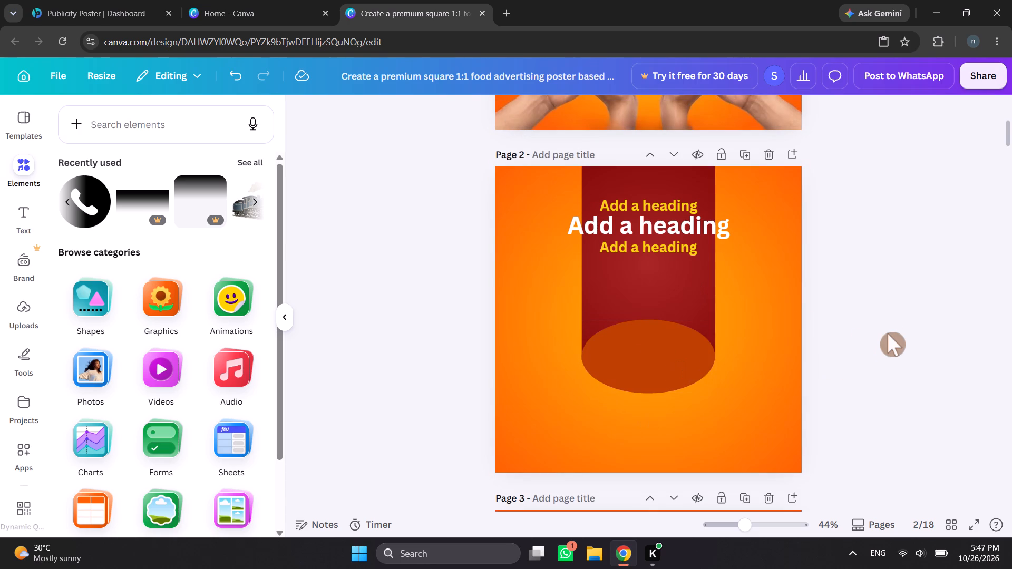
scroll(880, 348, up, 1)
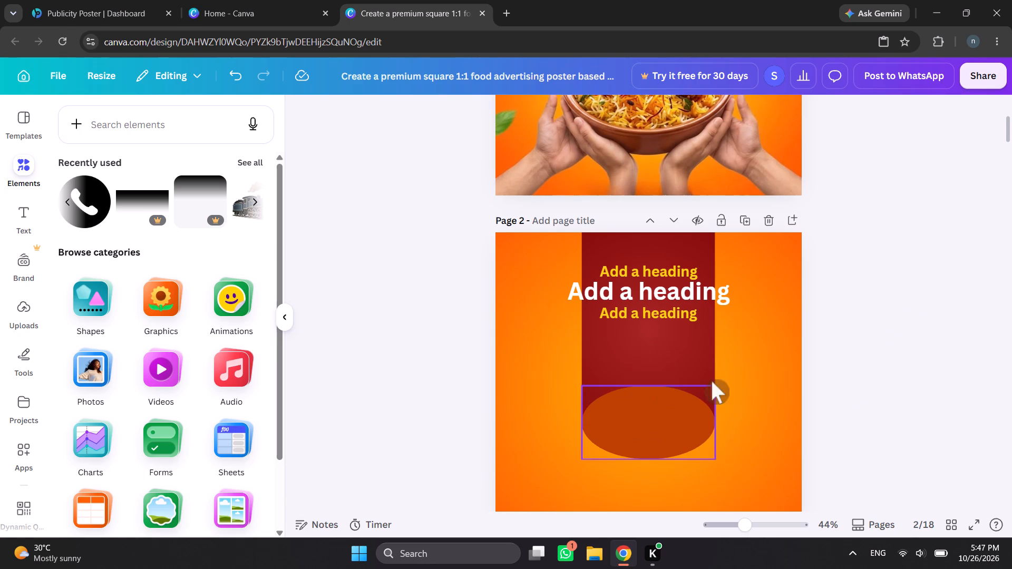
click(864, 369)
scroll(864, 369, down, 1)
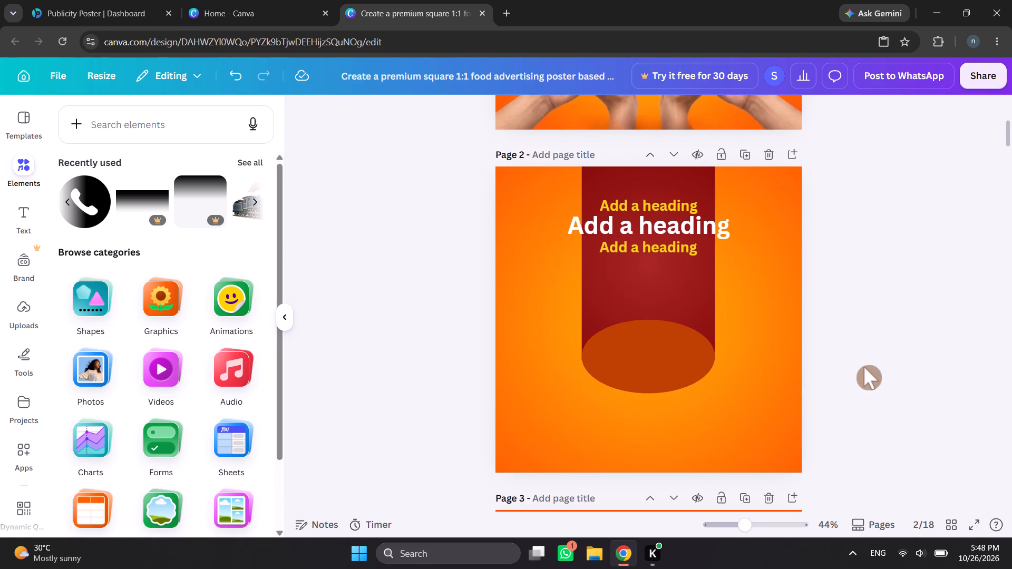
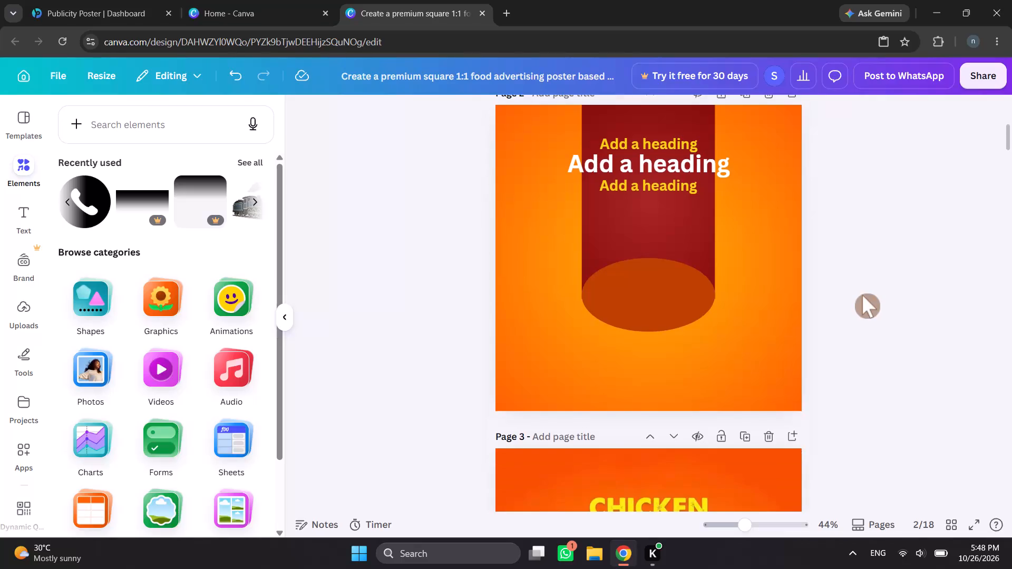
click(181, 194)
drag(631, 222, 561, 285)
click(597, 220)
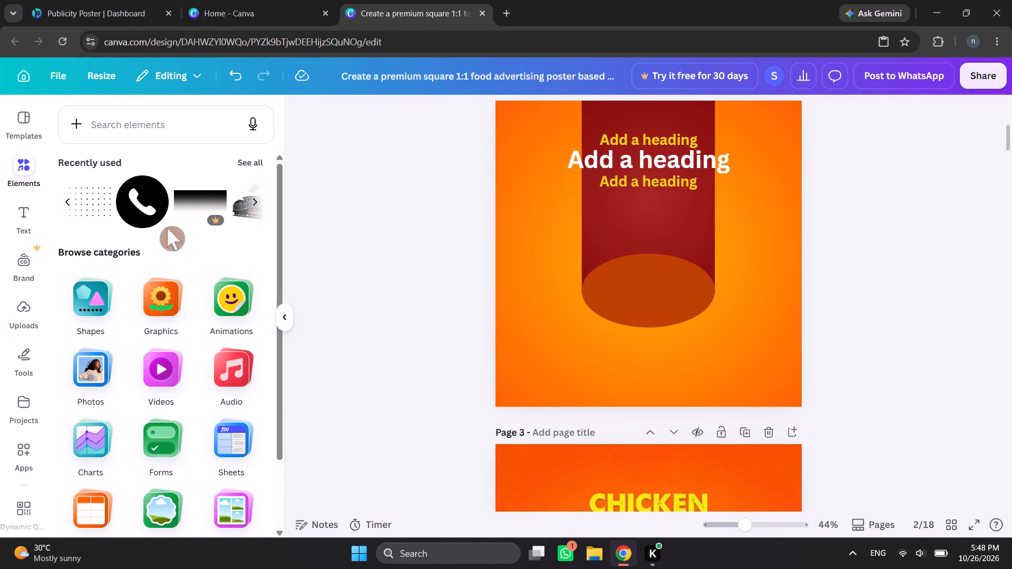
Add the recently used steam train graphic to page 2, shrink it and place it in the lower-left corner, slightly past the page's left edge.
click(252, 202)
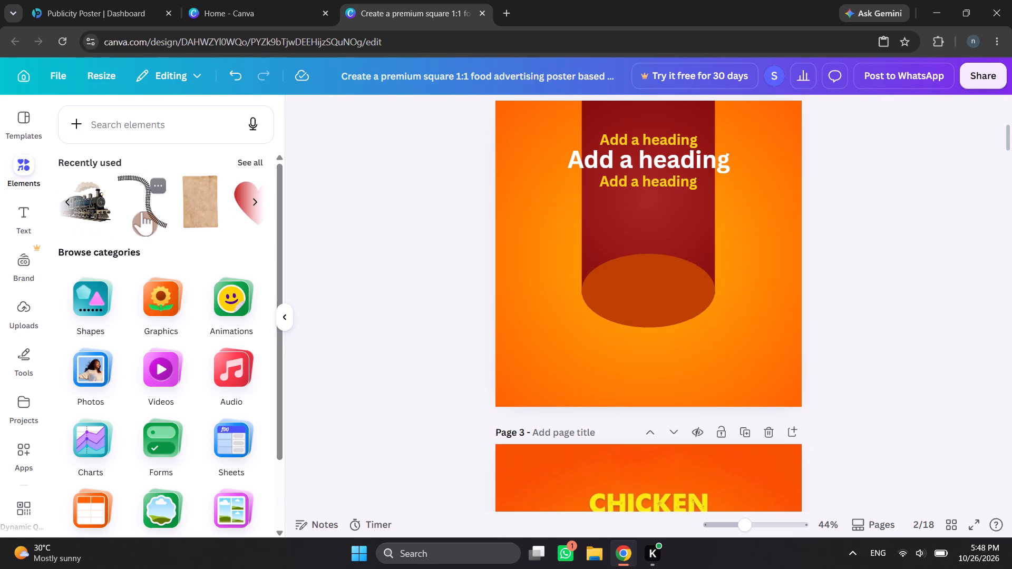
click(97, 220)
drag(609, 289, 578, 352)
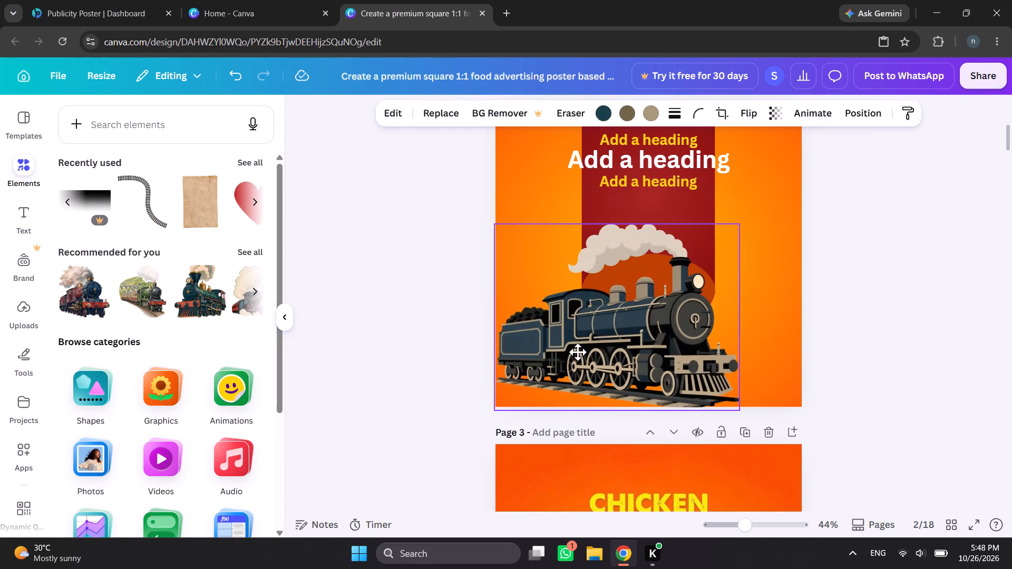
drag(578, 352, 575, 356)
drag(742, 224, 621, 264)
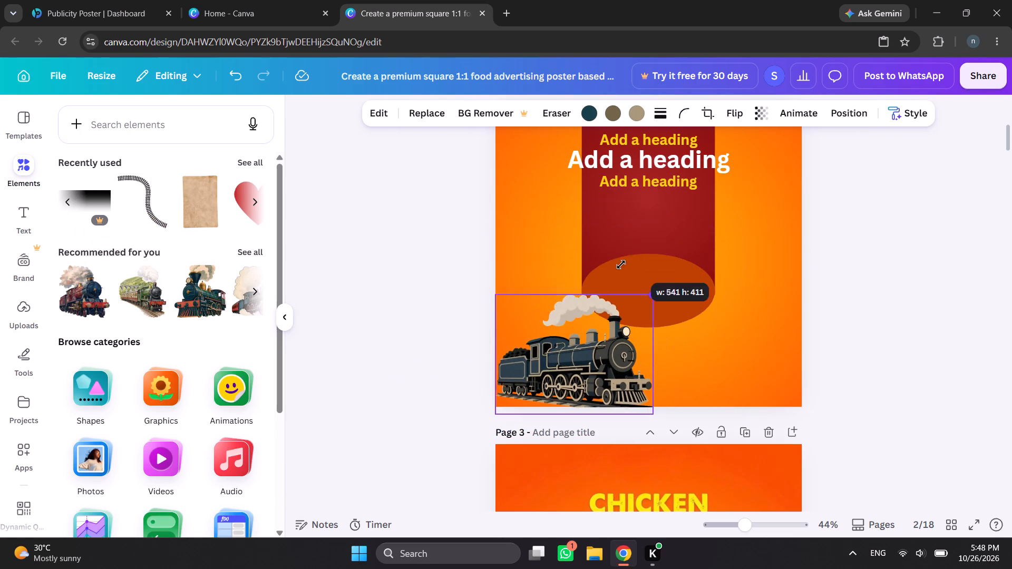
drag(621, 264, 605, 272)
drag(556, 373, 550, 366)
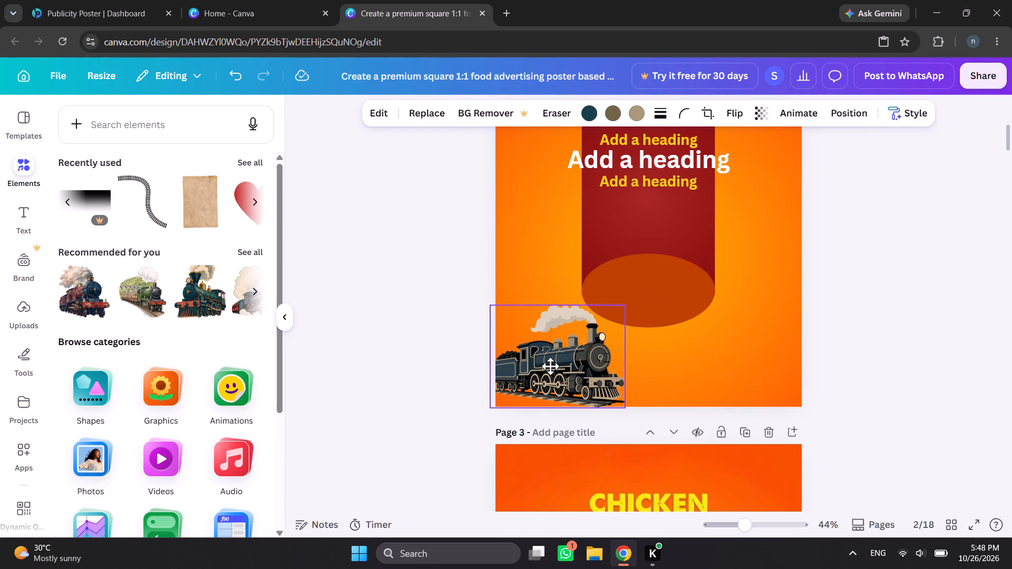
drag(550, 366, 570, 370)
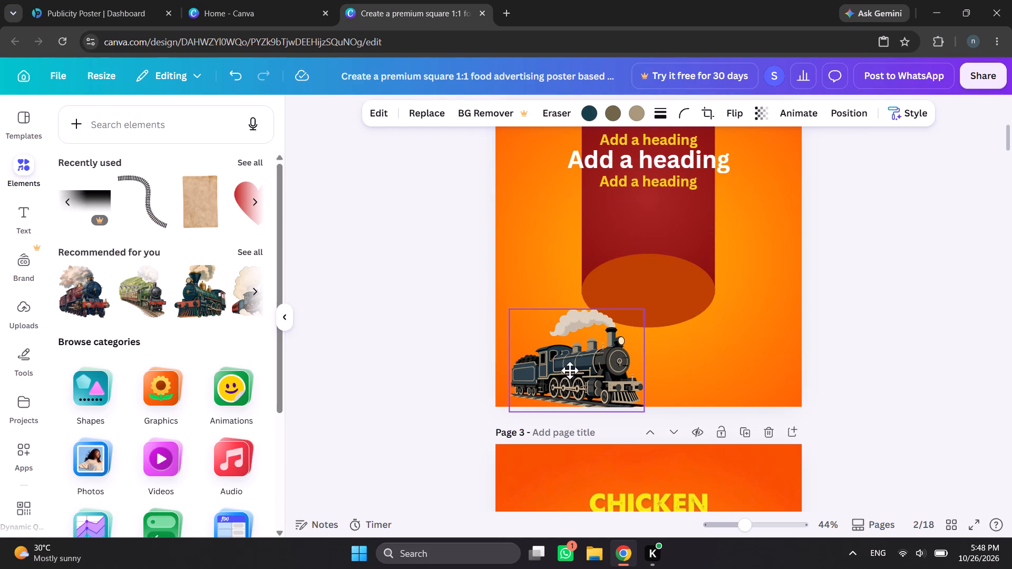
drag(570, 370, 546, 371)
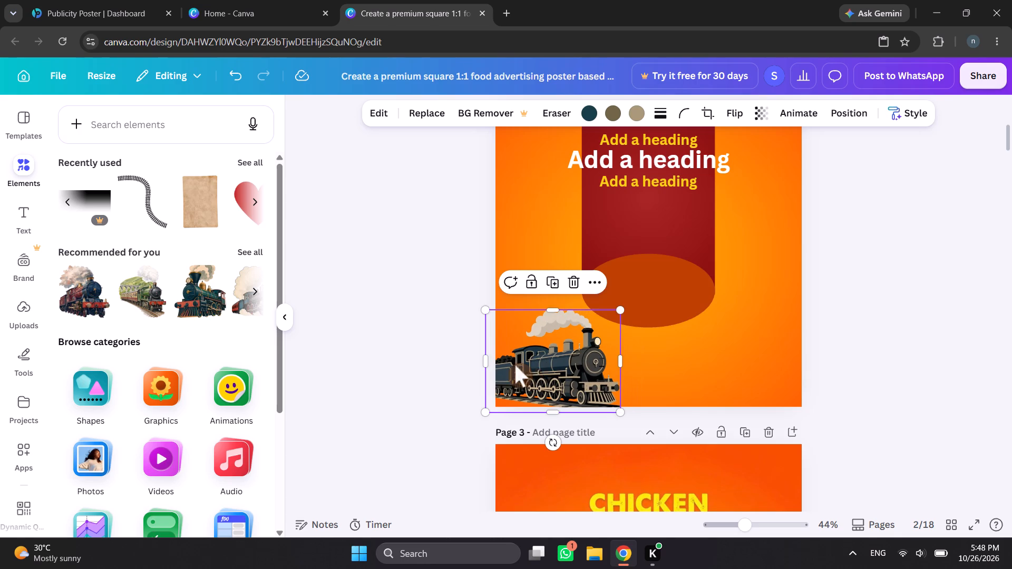
click(416, 320)
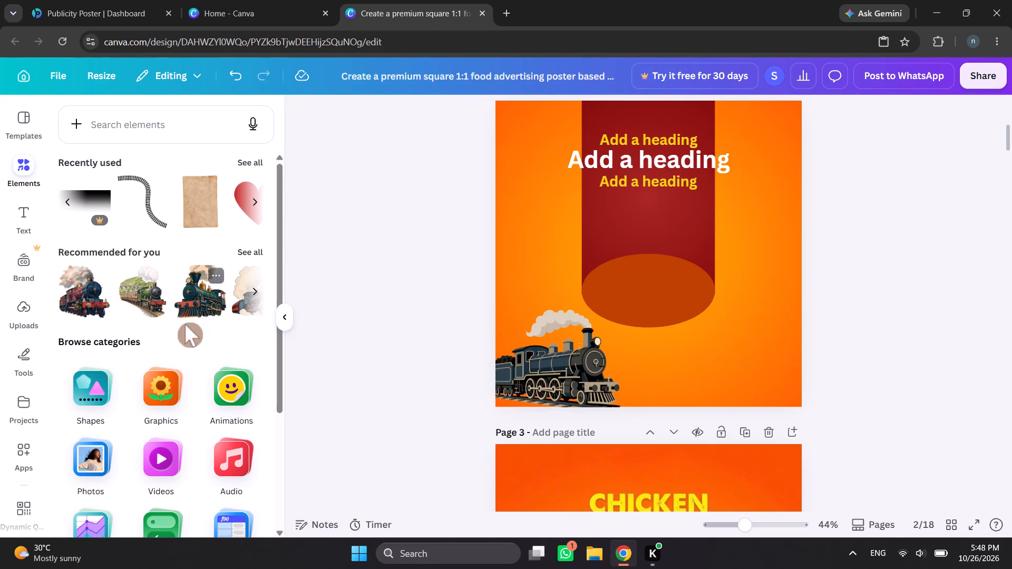
Add the recently used rounded square to page 2 and move it down over the ellipse's lower part.
scroll(189, 331, down, 3)
scroll(200, 346, up, 9)
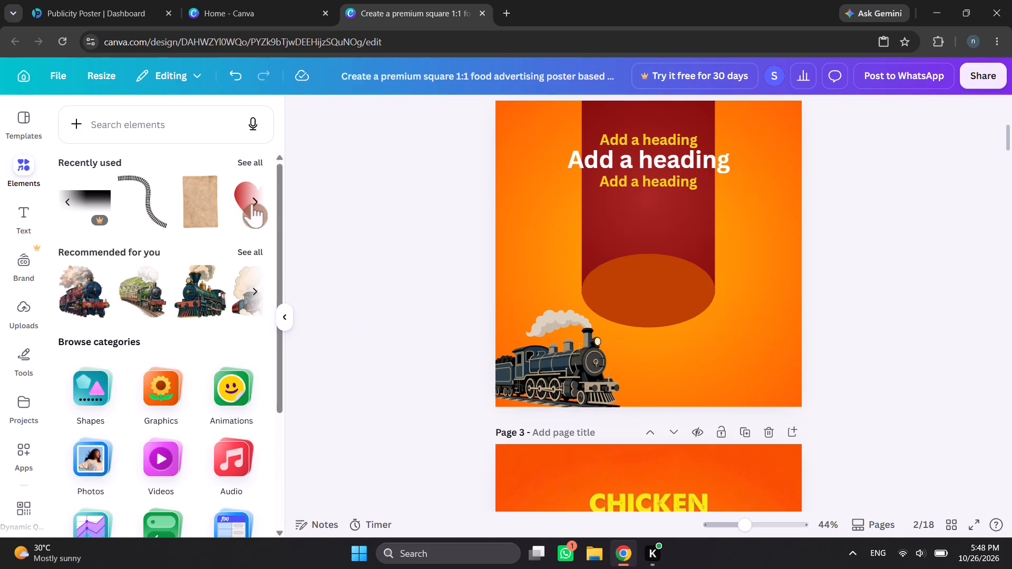
click(252, 203)
click(248, 203)
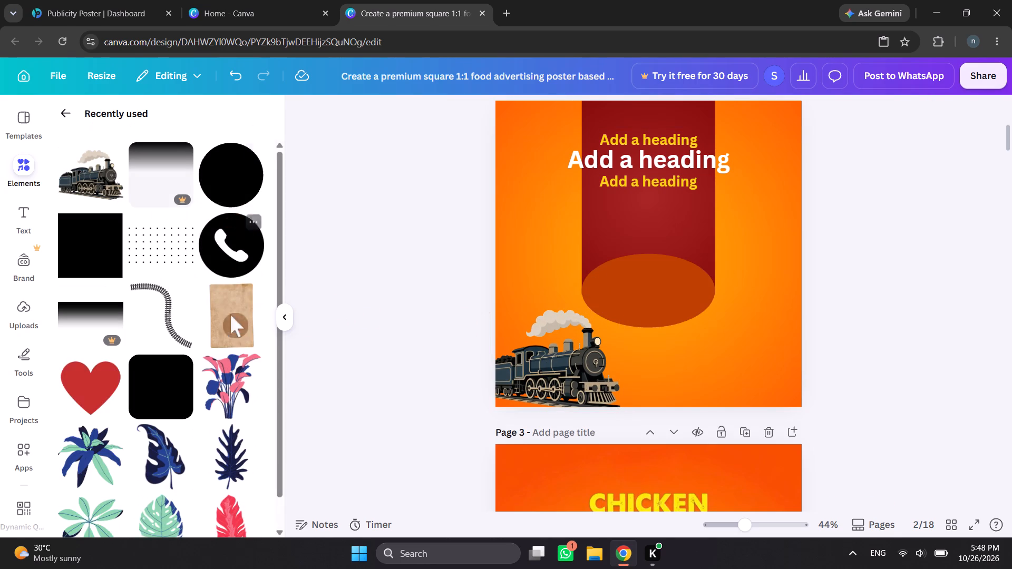
scroll(225, 351, down, 4)
scroll(225, 354, up, 2)
click(178, 276)
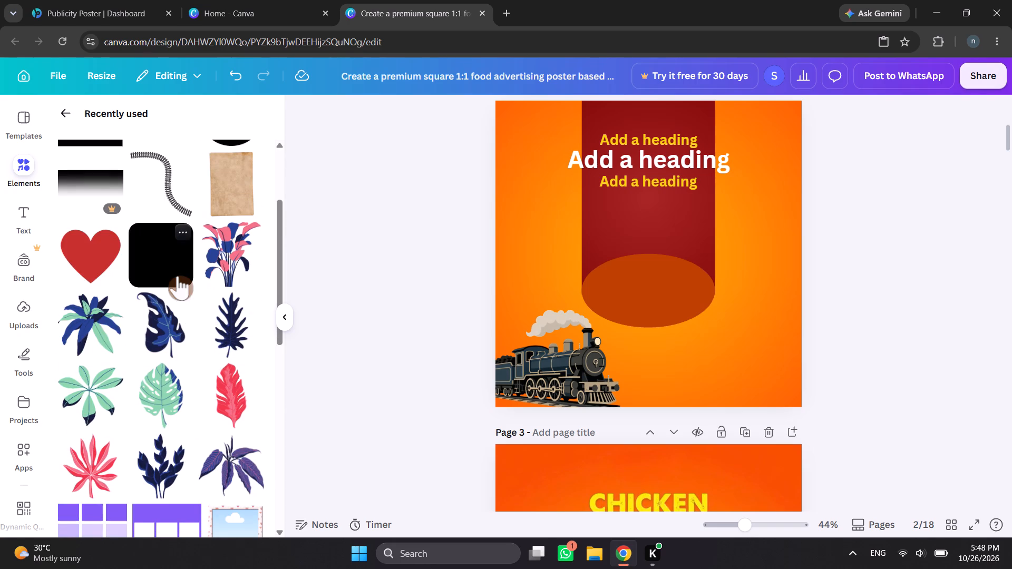
click(422, 247)
drag(622, 250, 619, 268)
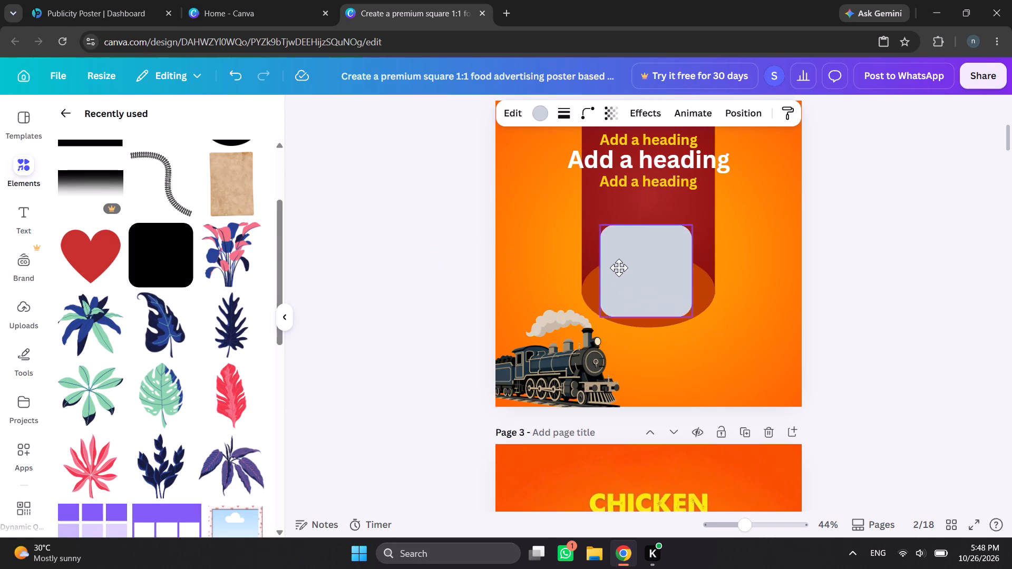
drag(619, 268, 611, 344)
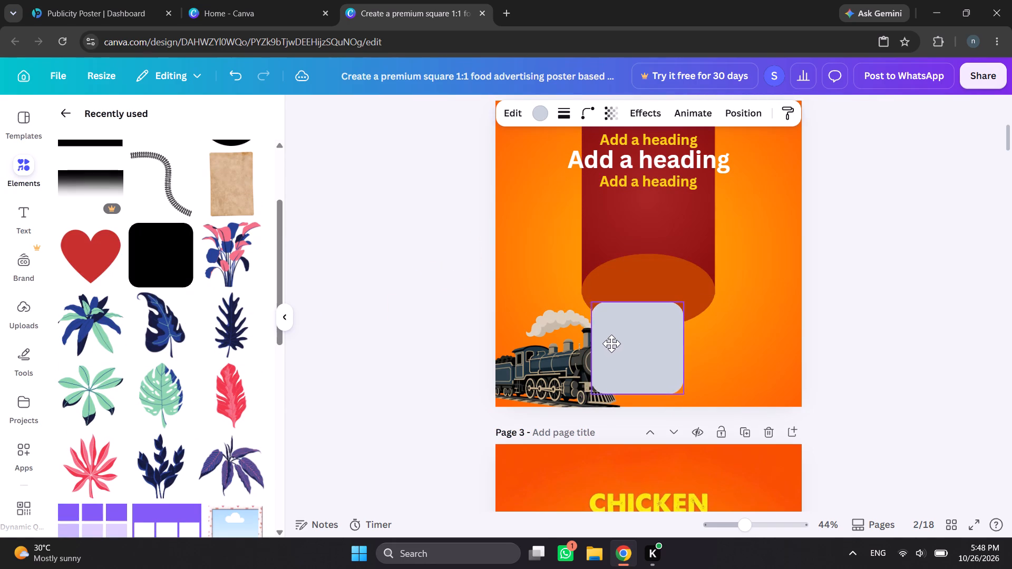
drag(611, 344, 615, 337)
Align the rounded shape with the page's left edge and stretch it across the full page to about 1,054 wide by 316 high.
drag(686, 340, 819, 339)
drag(703, 336, 618, 327)
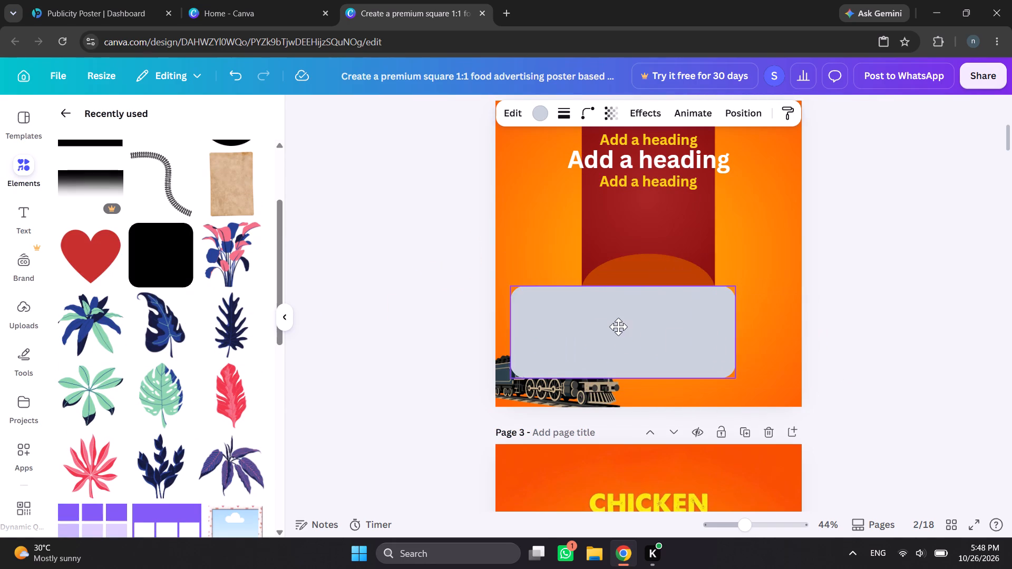
drag(618, 327, 608, 312)
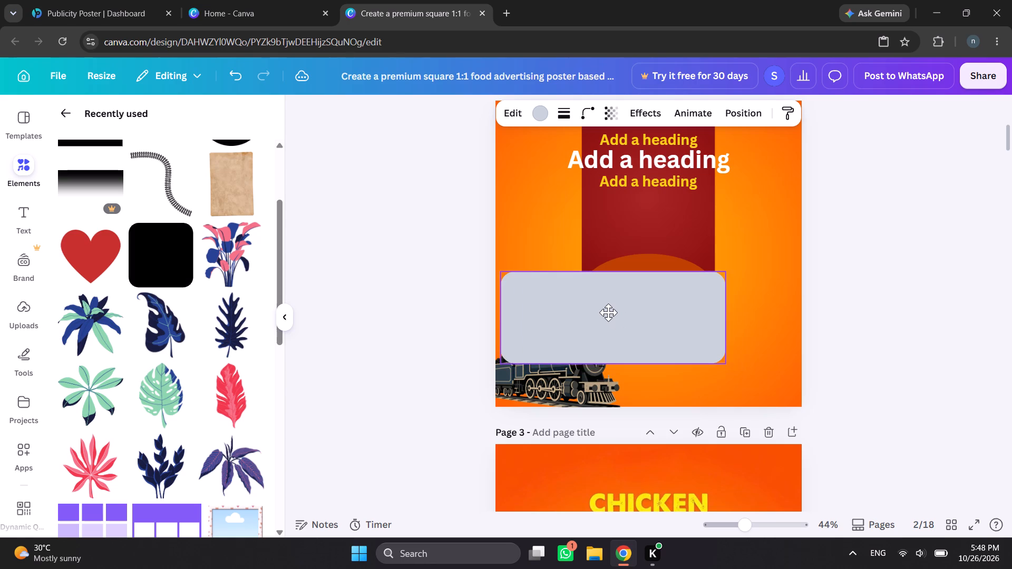
drag(608, 312, 605, 311)
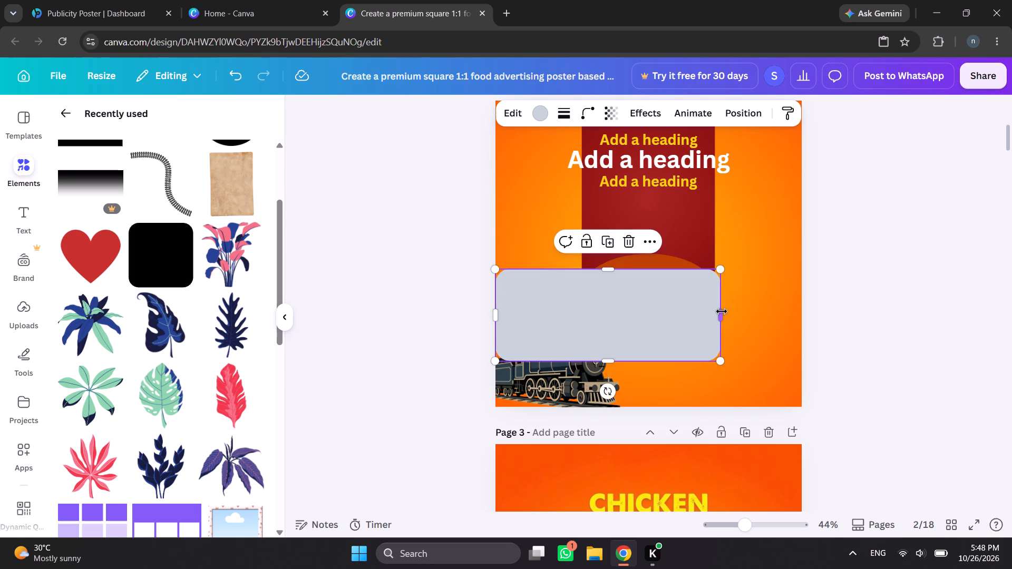
drag(722, 311, 800, 311)
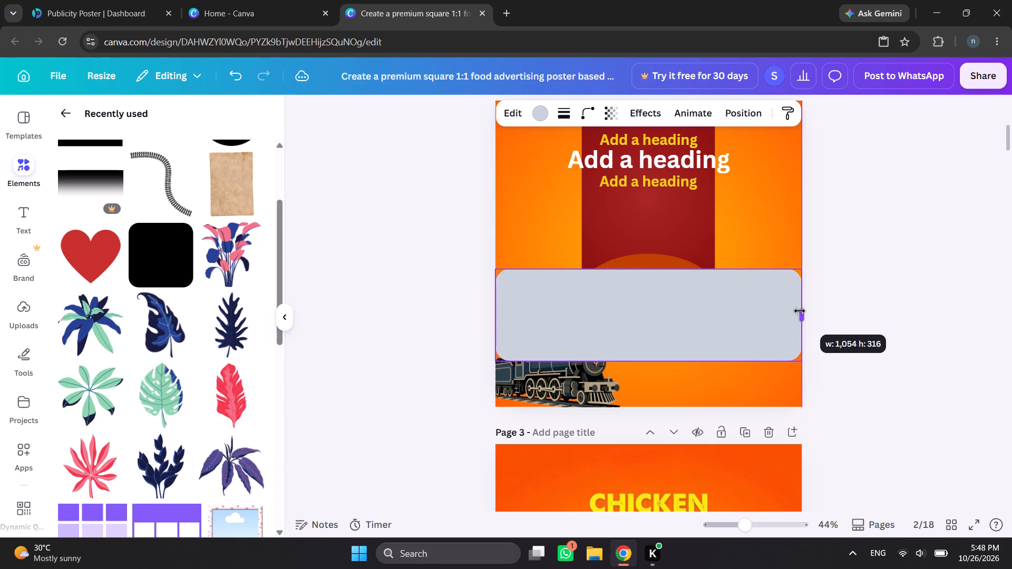
drag(800, 311, 802, 311)
click(844, 295)
click(695, 326)
Flatten the rounded shape into a thin full-width horizontal bar and place it across the red band, just above the ellipse.
drag(644, 270, 647, 154)
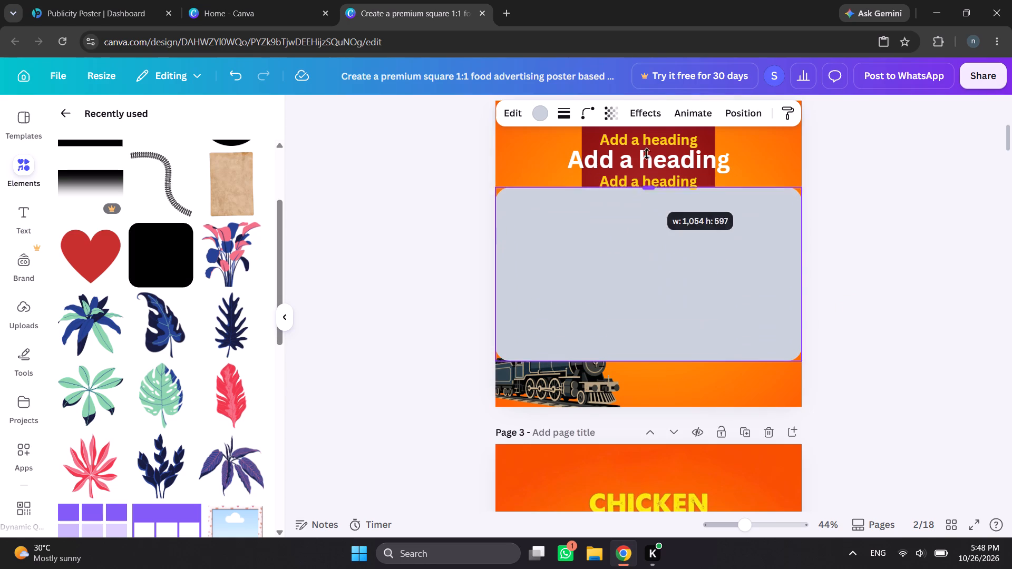
drag(647, 154, 638, 302)
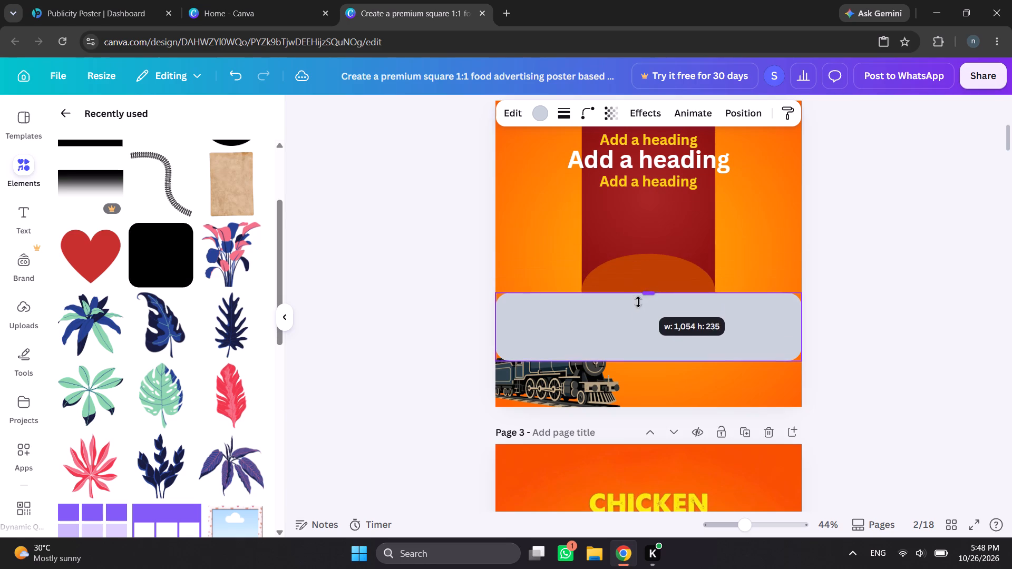
drag(638, 302, 638, 353)
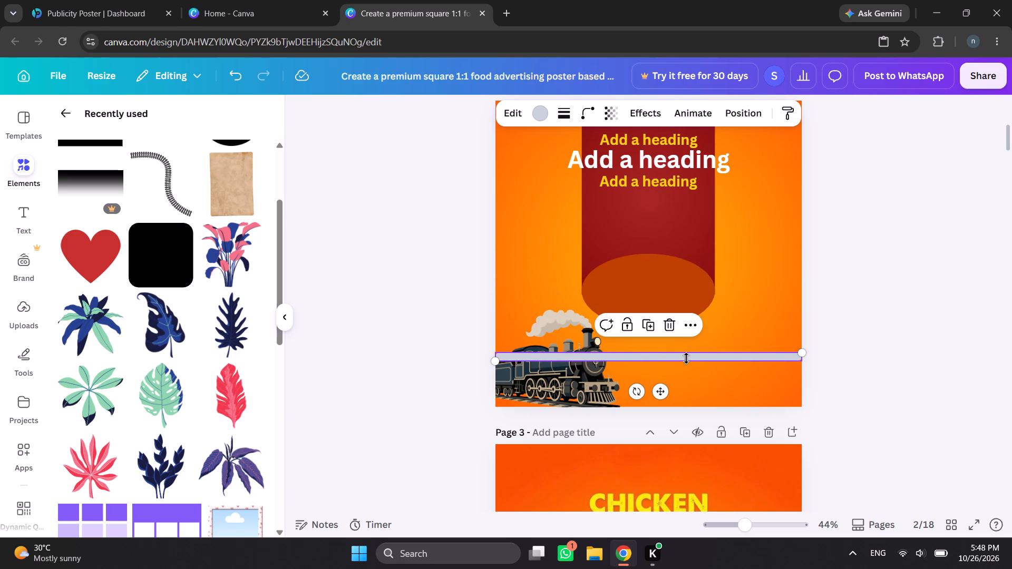
drag(686, 358, 686, 352)
drag(683, 356, 682, 363)
drag(663, 391, 666, 354)
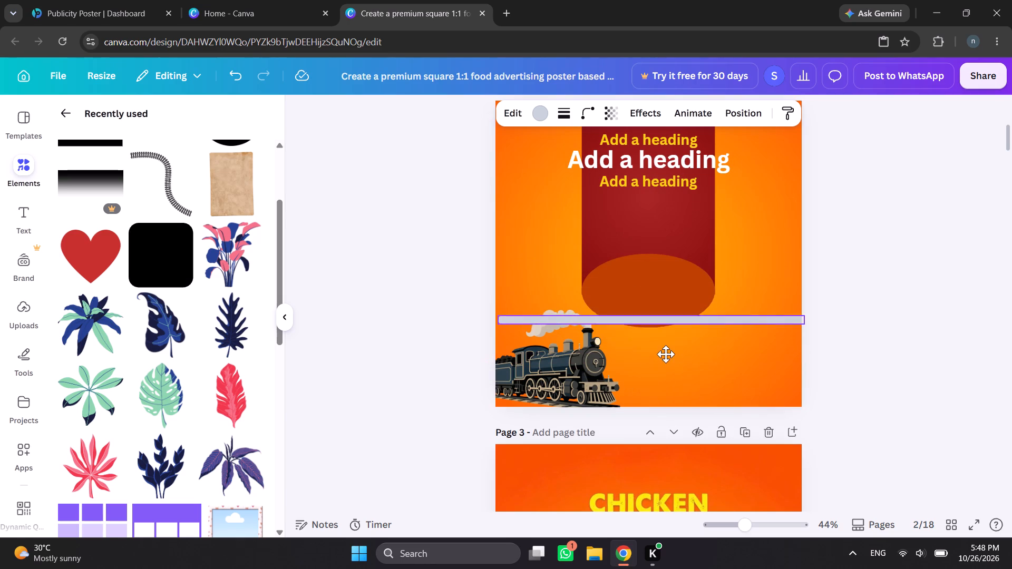
drag(666, 354, 663, 279)
Try existing design colours on the thin bar and fill it with the golden orange from the biryani poster's photo colours.
click(531, 117)
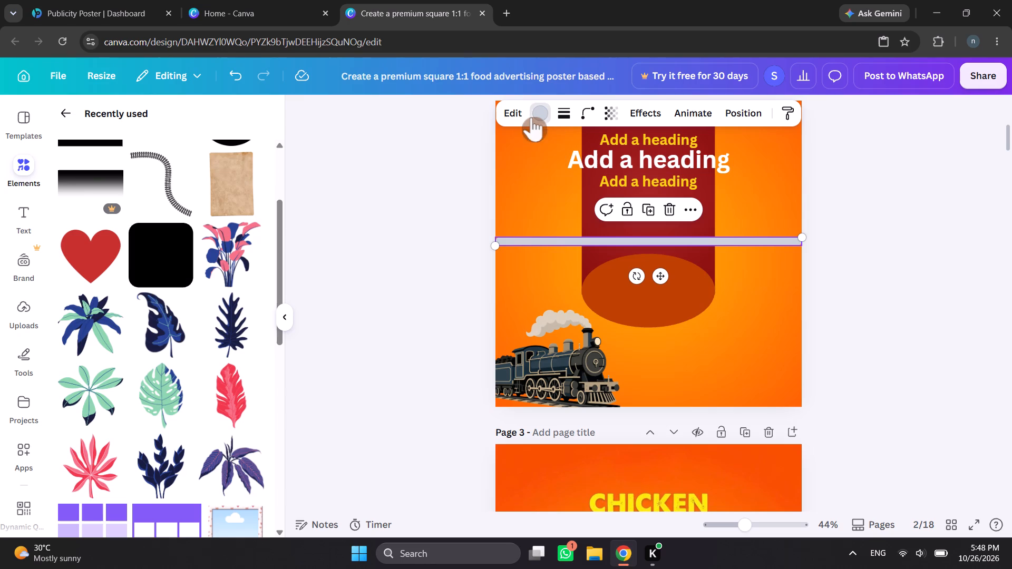
click(169, 214)
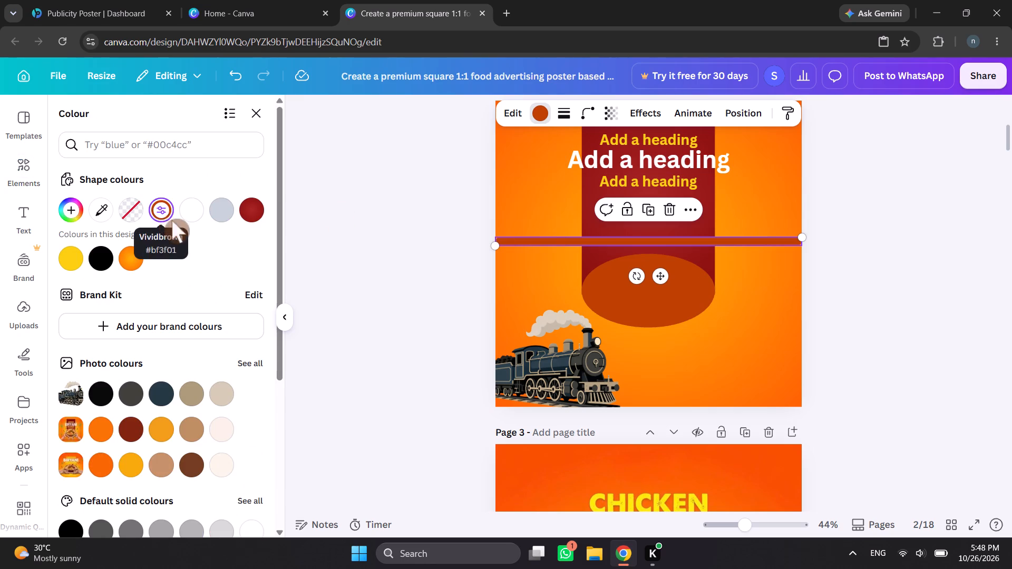
click(79, 260)
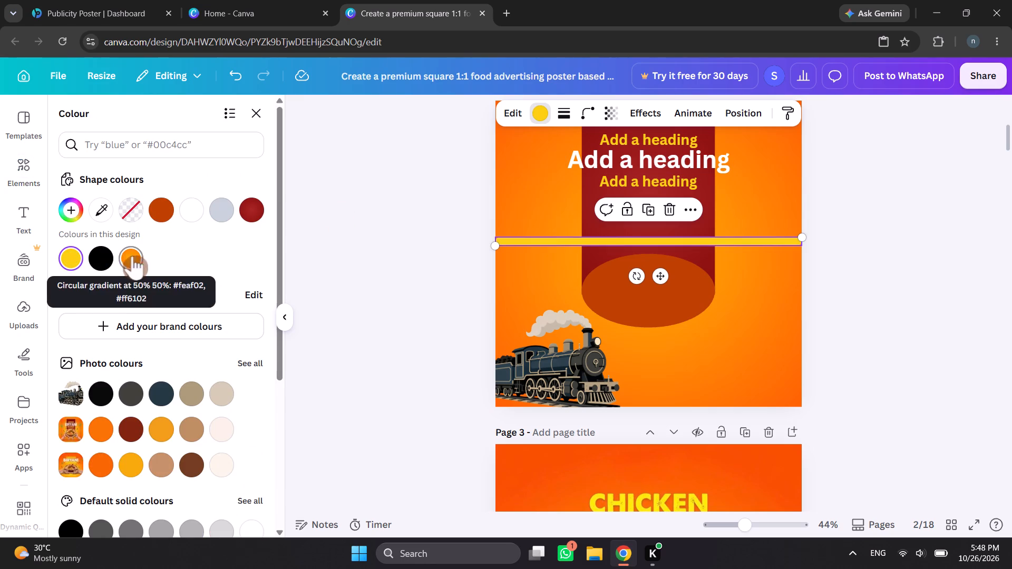
click(127, 258)
click(188, 208)
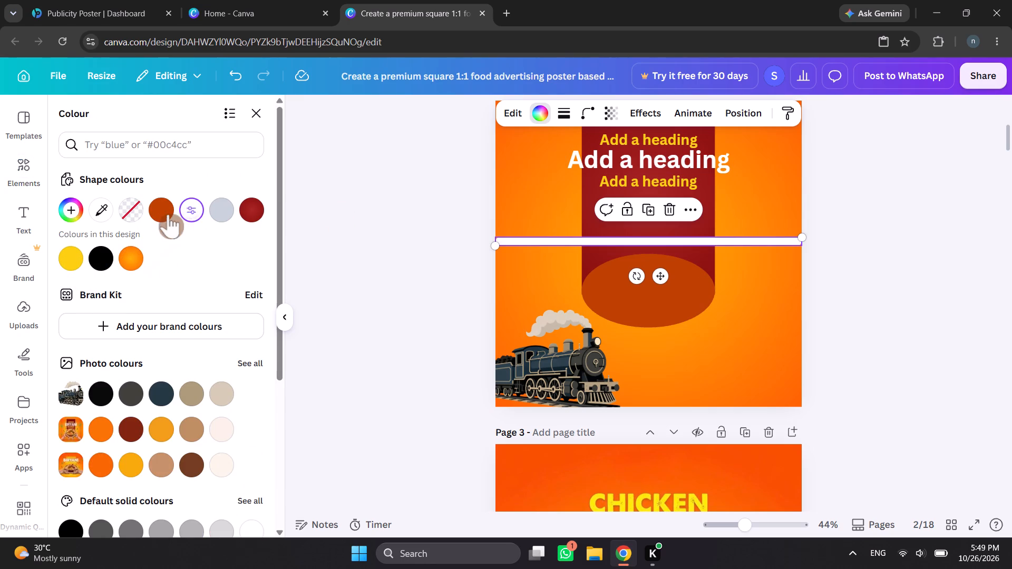
click(168, 214)
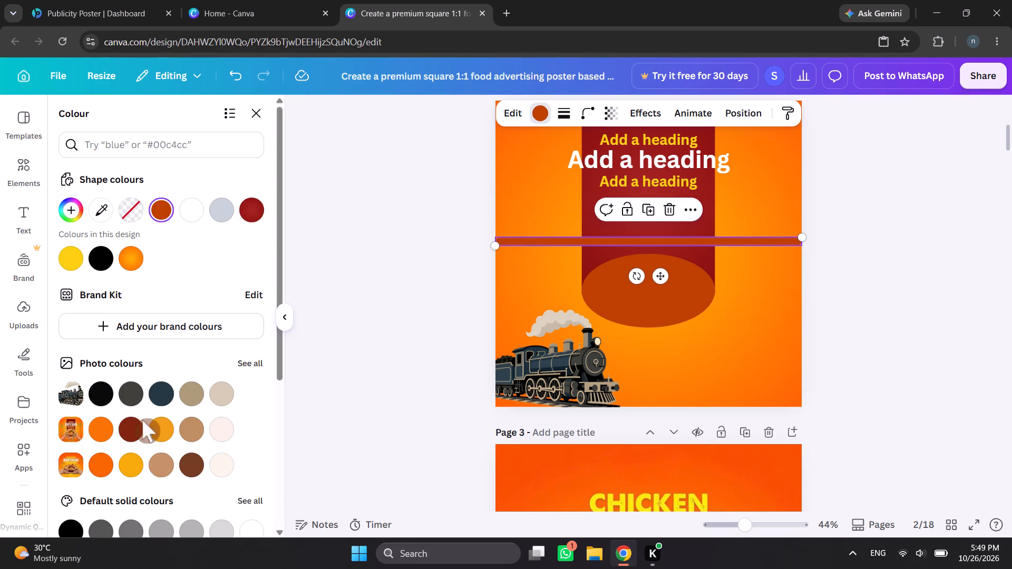
click(153, 425)
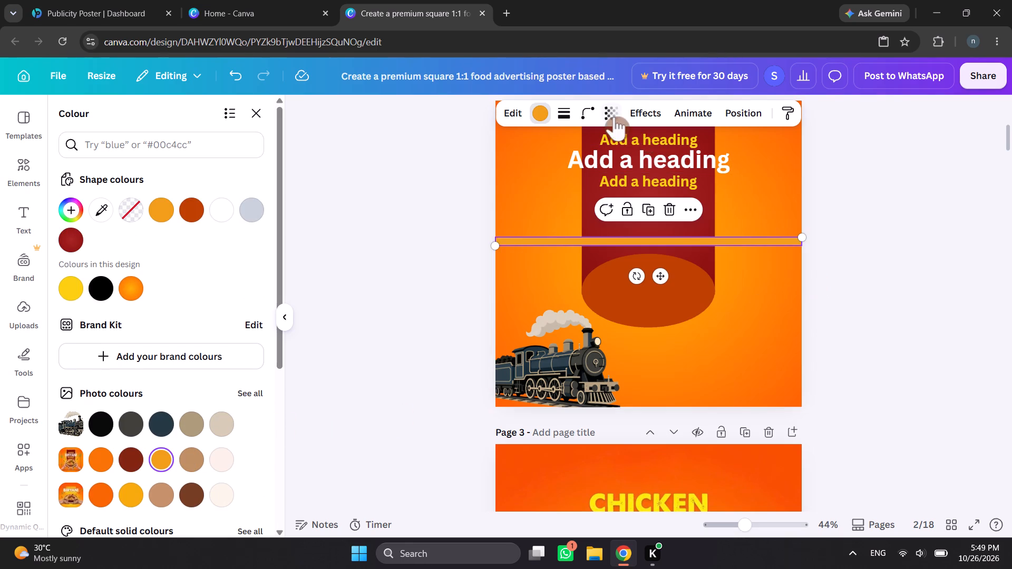
Set the thin bar's transparency to 40.
click(614, 116)
drag(570, 171, 583, 169)
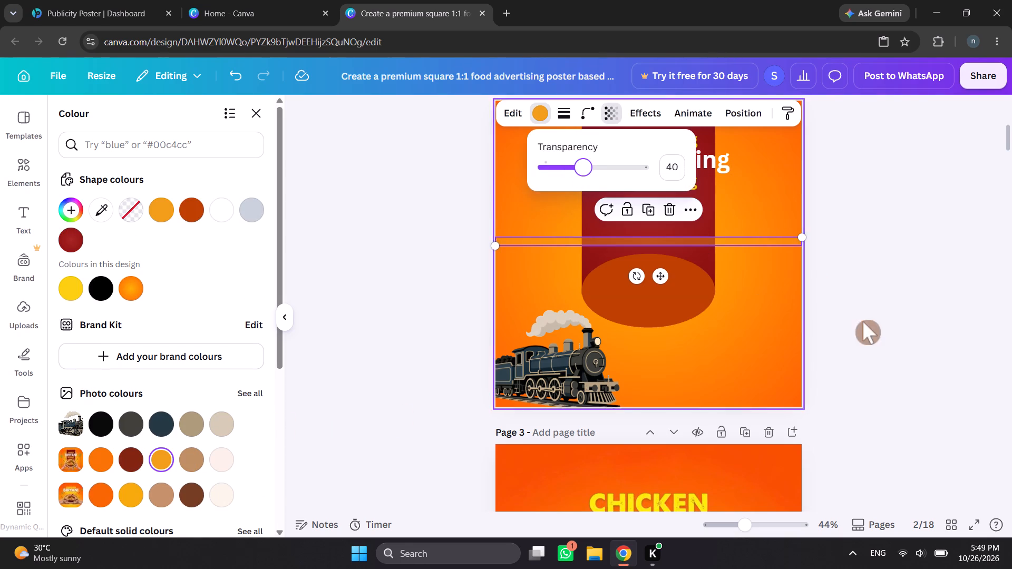
click(863, 321)
click(901, 257)
click(901, 257)
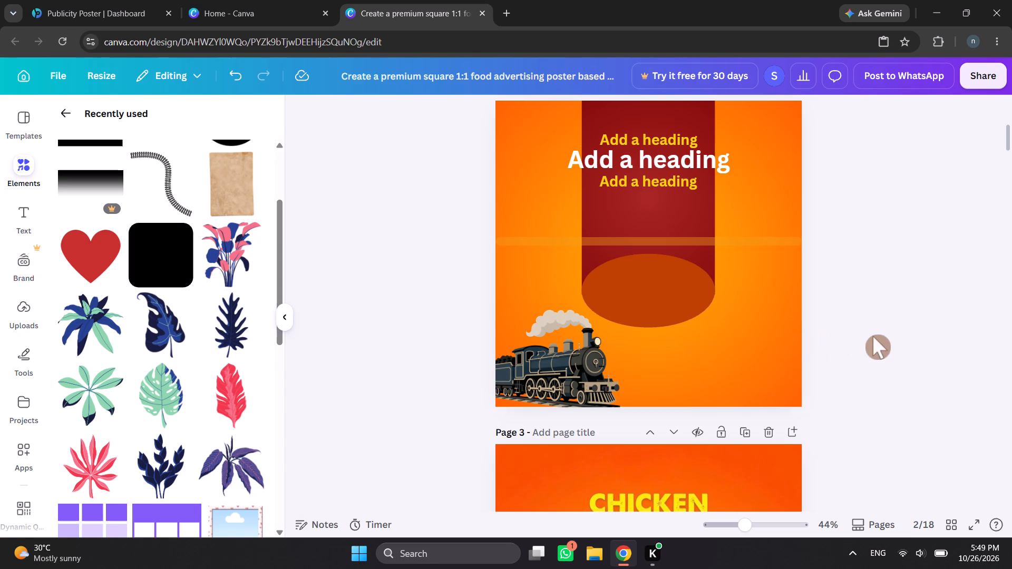
Review the poster designs on pages 3 to 6, examining their layouts and backgrounds.
scroll(873, 336, down, 6)
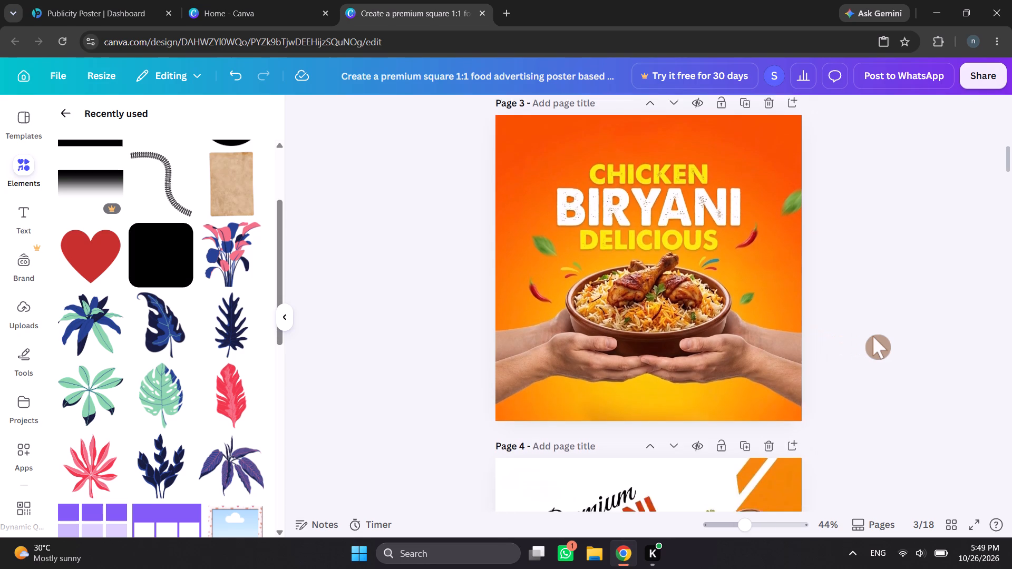
scroll(873, 336, down, 7)
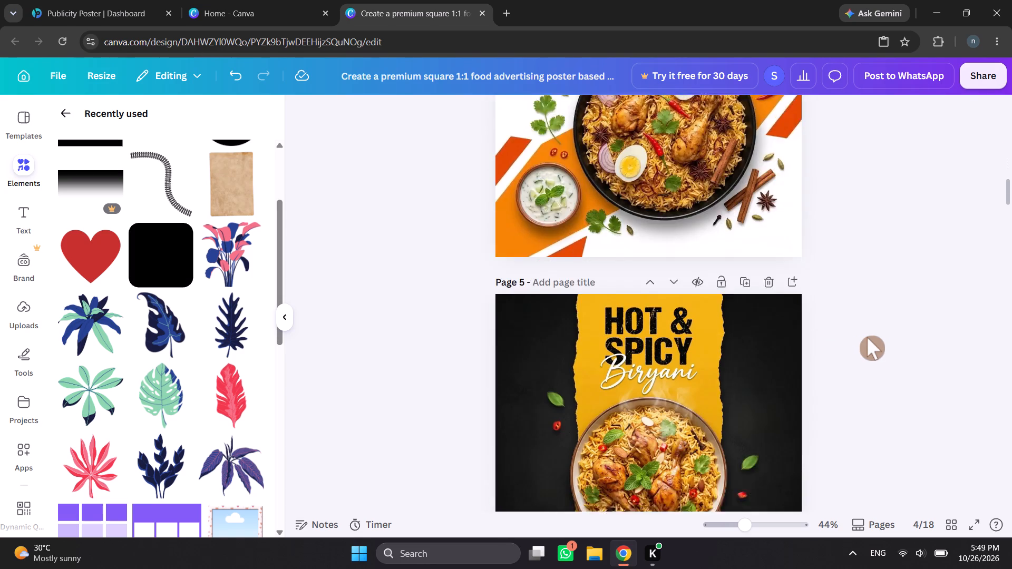
scroll(867, 337, down, 6)
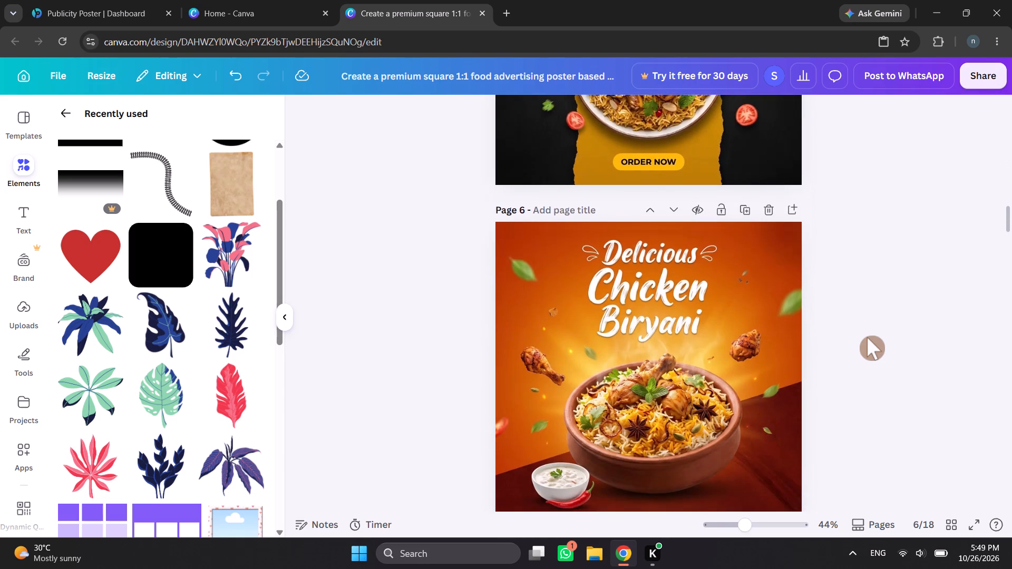
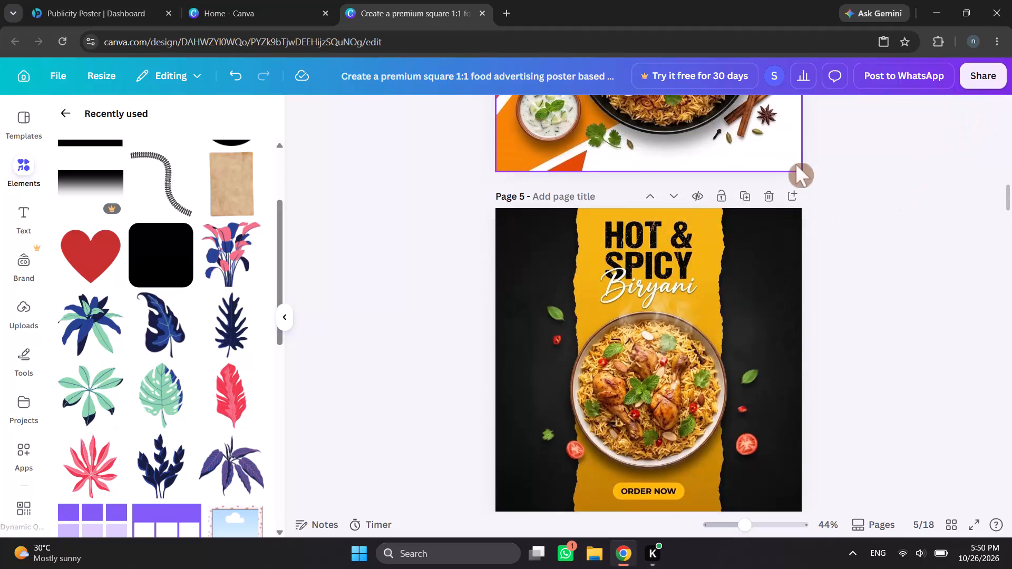
Go back to page 1 and examine the Chicken Biryani poster's heading styling as the reference.
scroll(805, 340, up, 7)
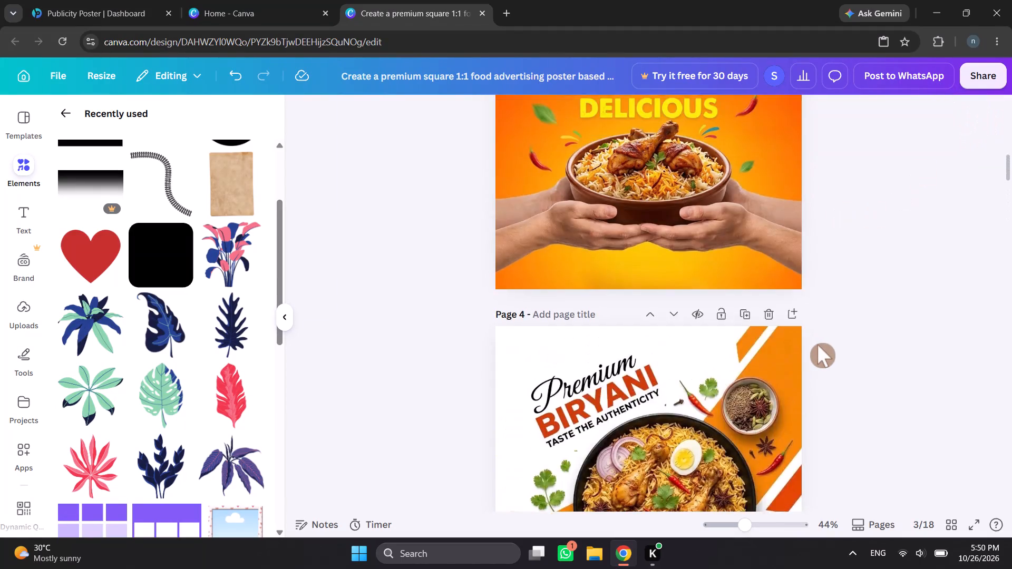
scroll(821, 345, up, 14)
scroll(894, 336, down, 3)
scroll(831, 389, up, 3)
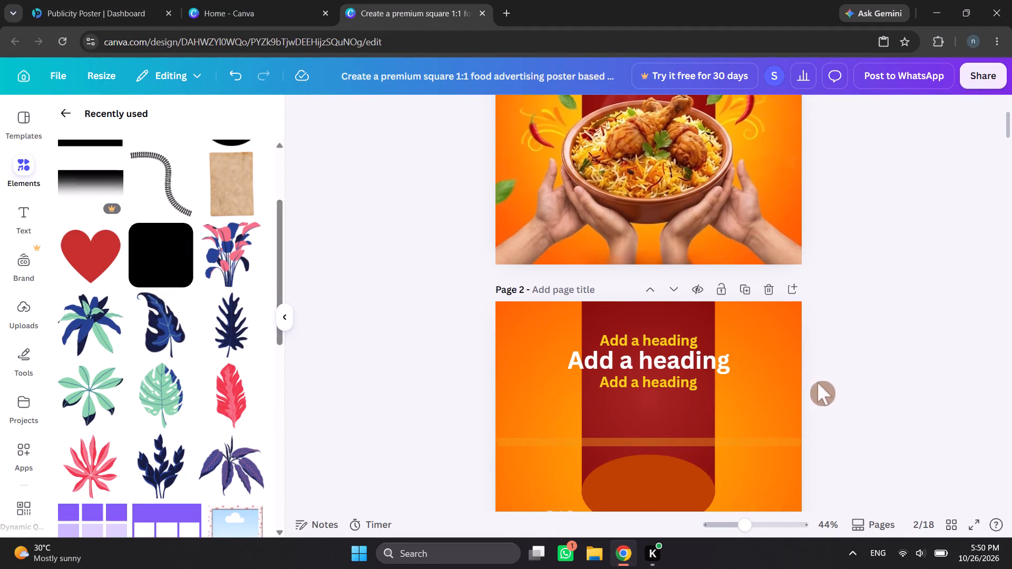
scroll(818, 382, up, 2)
click(655, 197)
click(666, 150)
scroll(885, 244, down, 4)
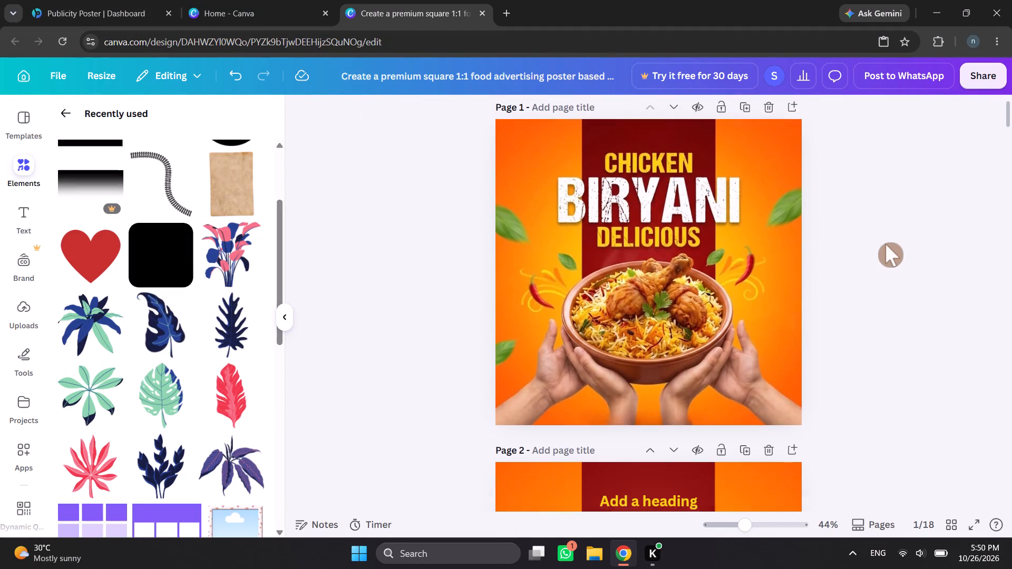
Change the font of the upper and lower yellow headings on page 2 to Khand.
click(668, 268)
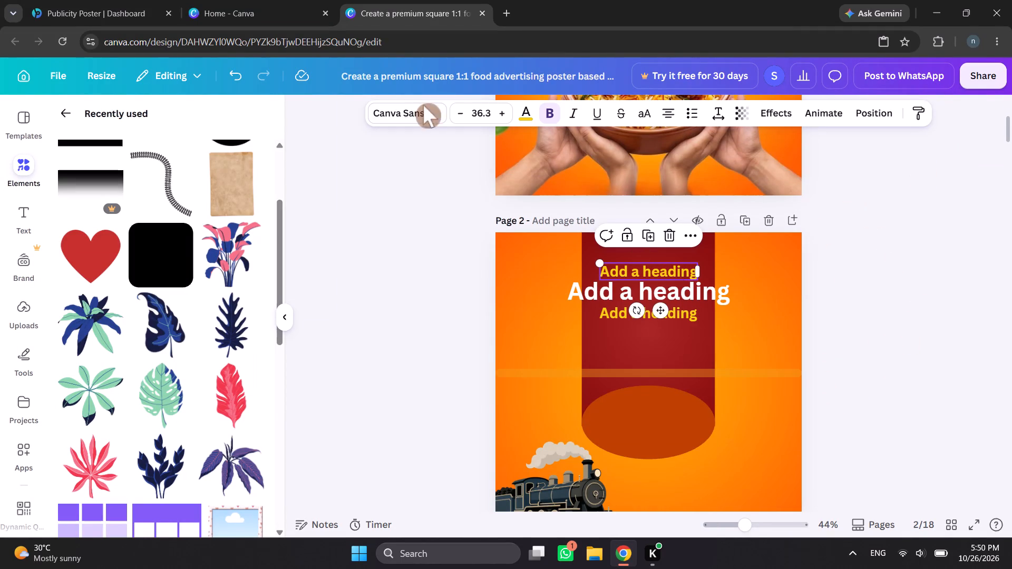
click(402, 125)
click(405, 114)
scroll(124, 382, down, 4)
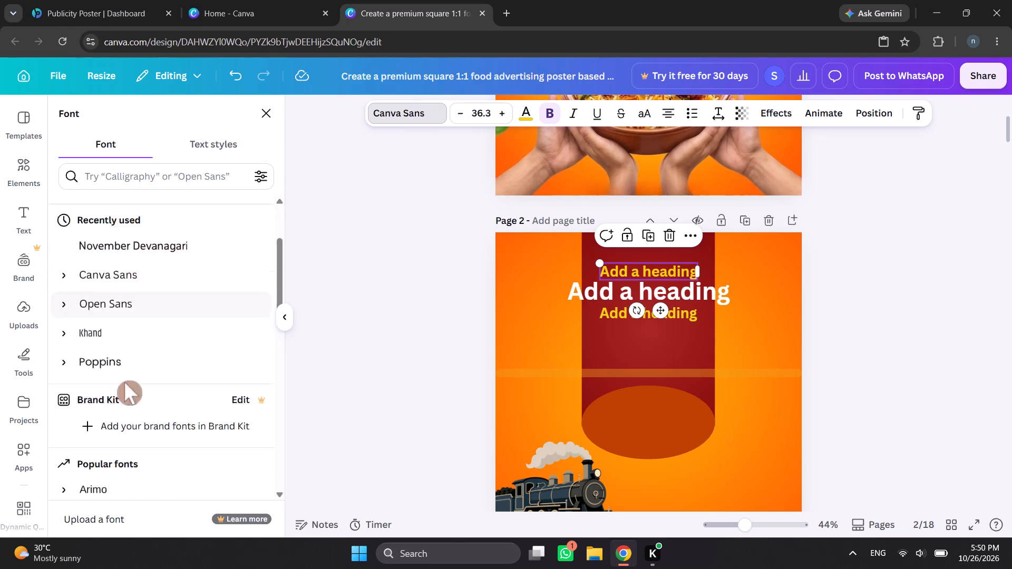
scroll(118, 364, up, 1)
click(102, 220)
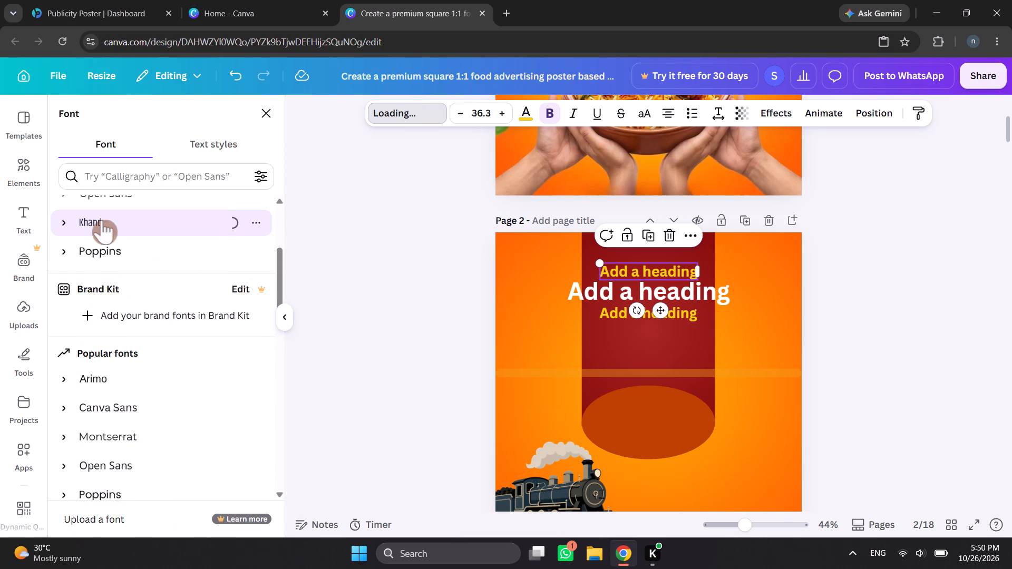
click(682, 317)
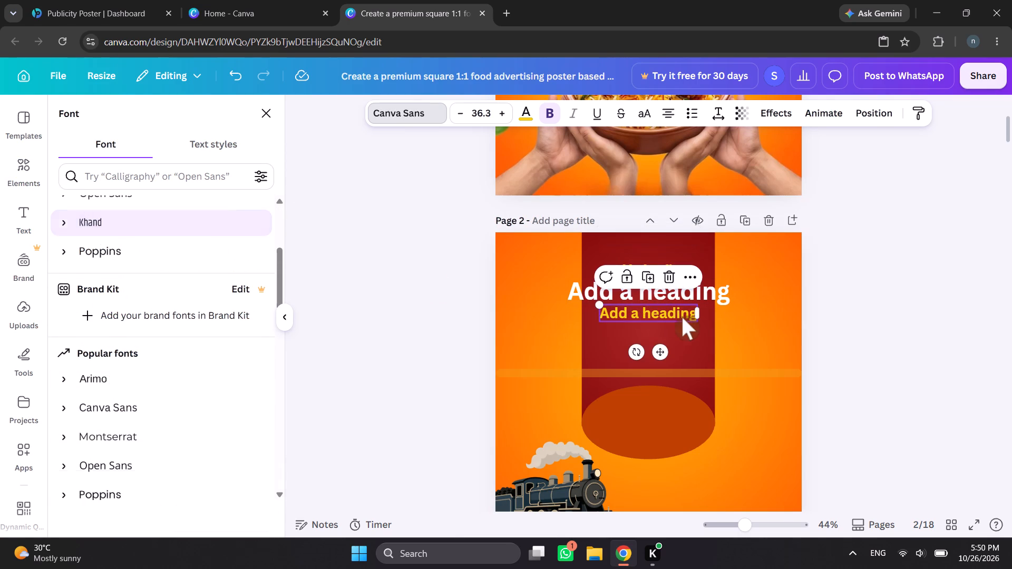
click(98, 225)
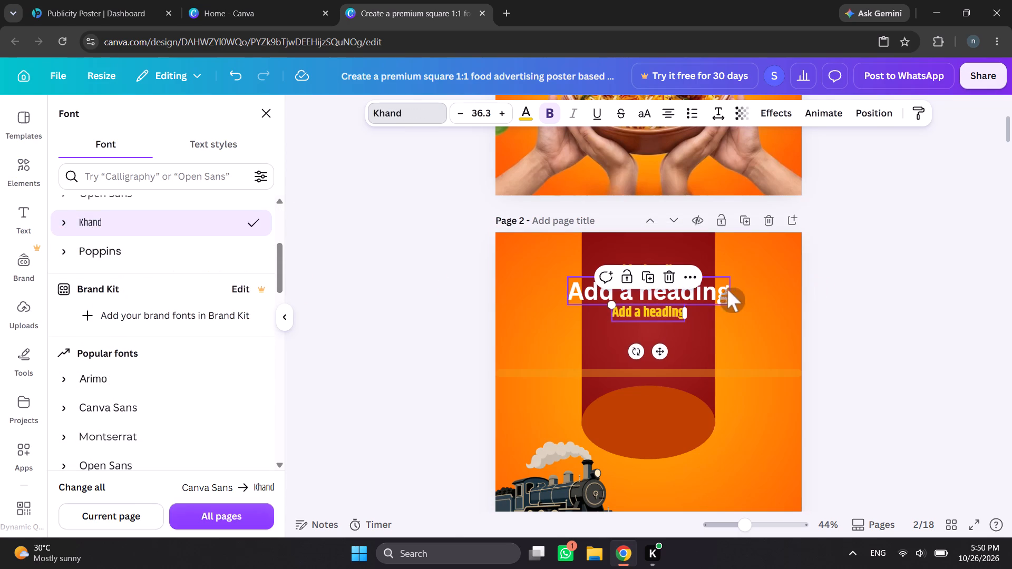
Change the font of the large white middle heading to Poppins.
click(716, 292)
click(103, 250)
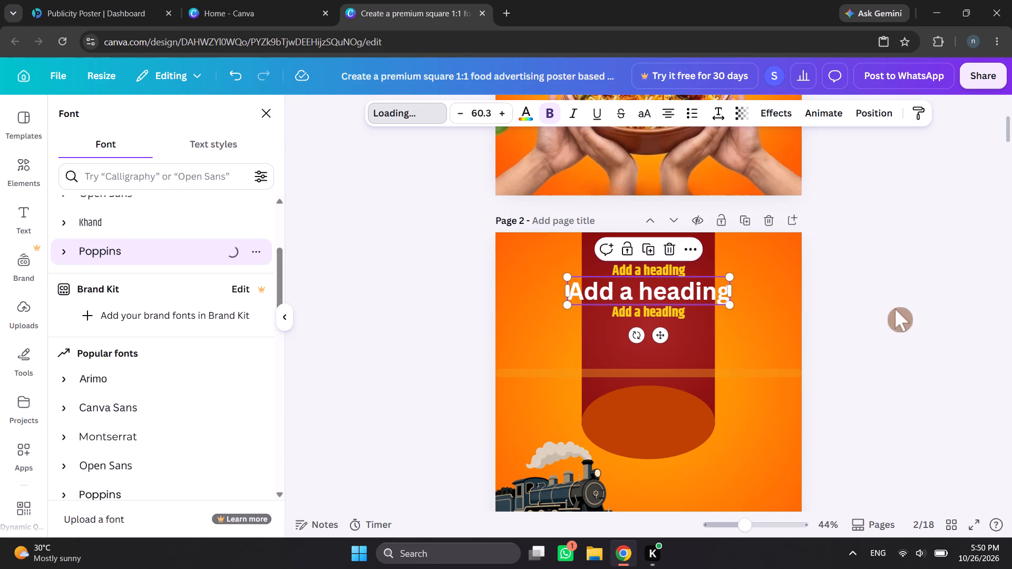
click(896, 295)
click(896, 295)
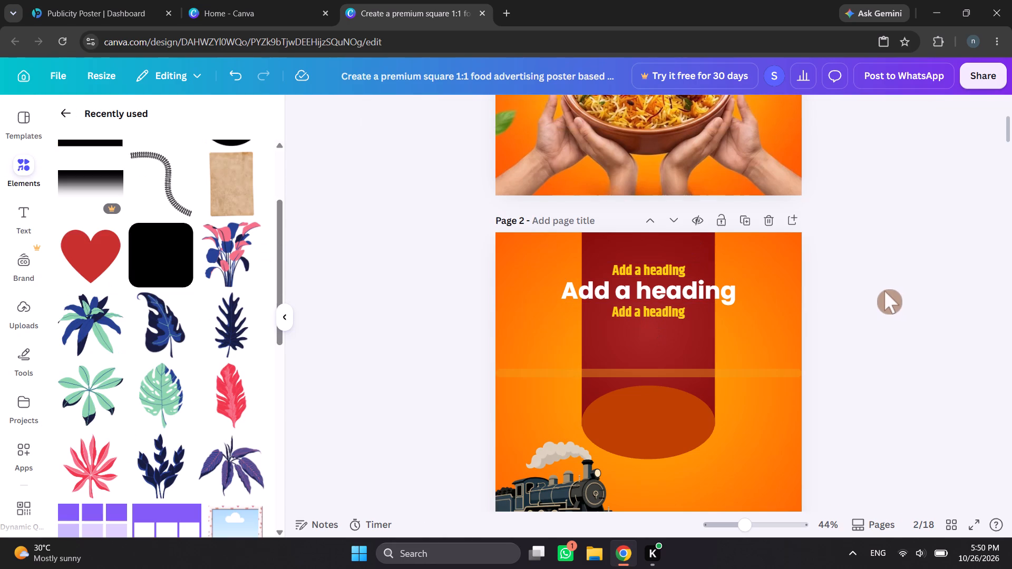
scroll(881, 291, up, 4)
scroll(881, 291, down, 4)
Enlarge the lower yellow heading to about size 43.1 and centre it beneath the white heading.
click(635, 318)
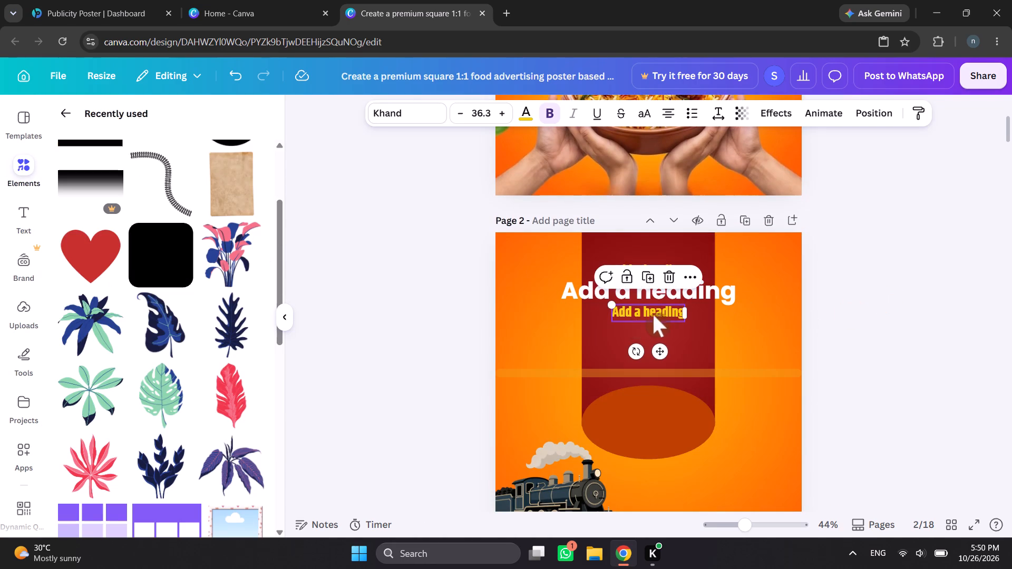
drag(608, 305, 594, 305)
drag(655, 347, 666, 347)
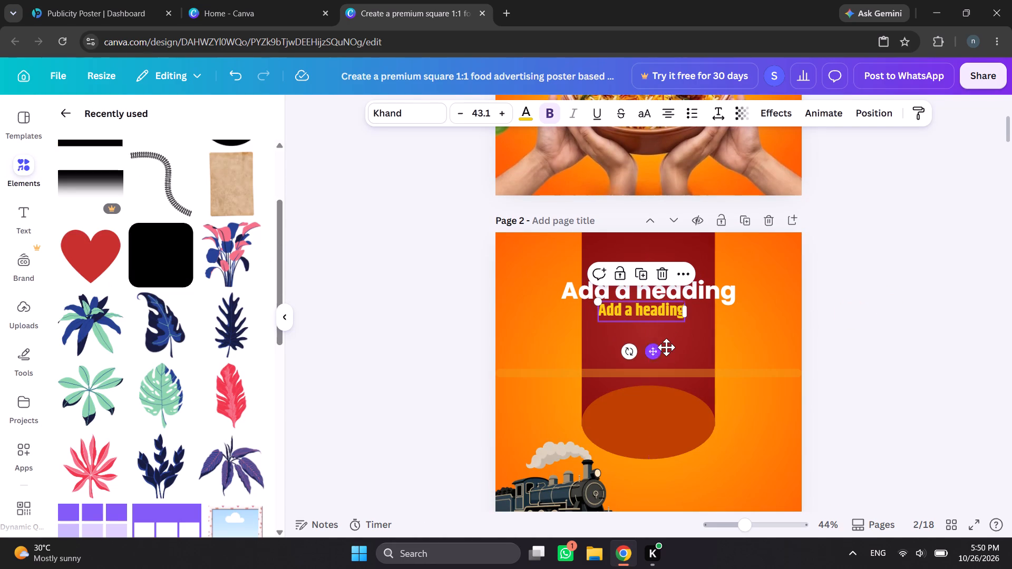
drag(666, 347, 667, 347)
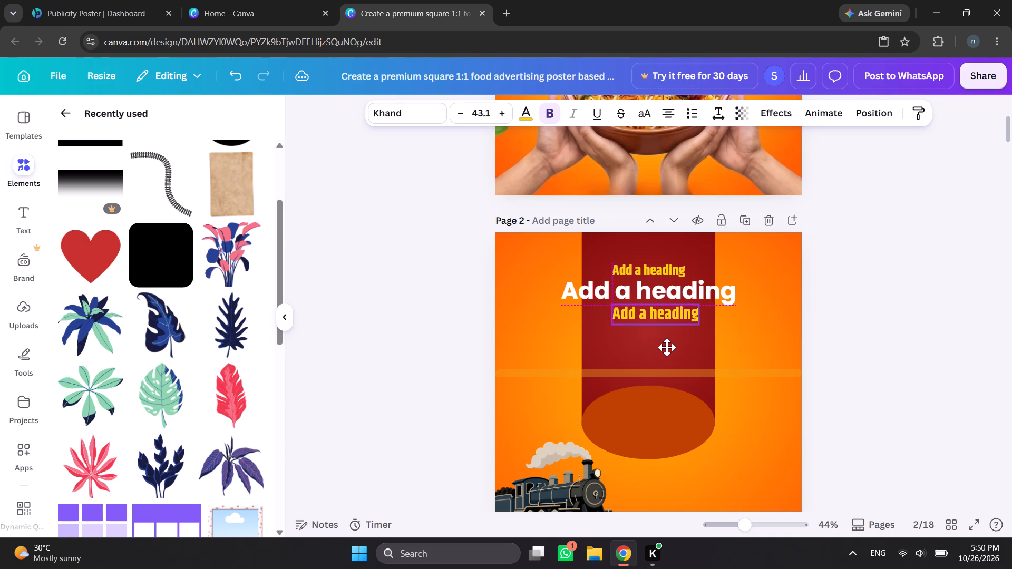
drag(667, 347, 665, 347)
click(791, 254)
Enlarge the upper yellow heading to about size 39.7, centred close above the white heading.
click(679, 266)
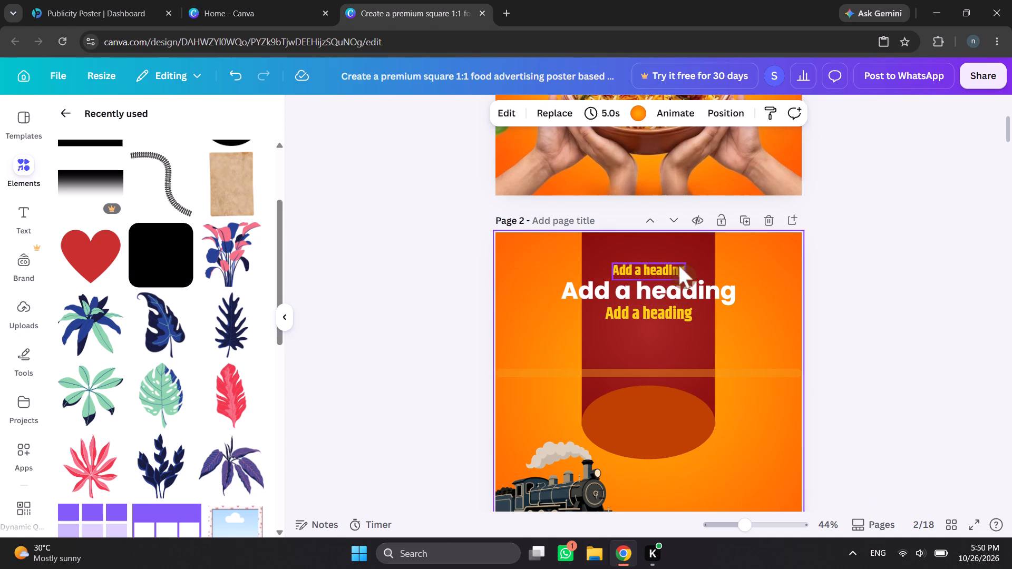
drag(616, 260, 606, 259)
click(657, 269)
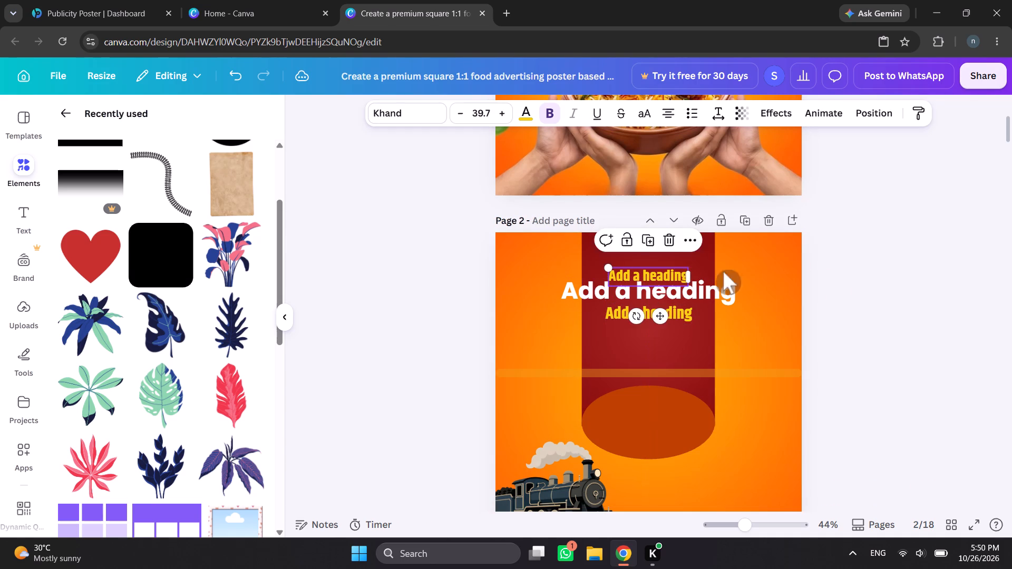
click(871, 280)
Nudge the lower yellow heading slightly upward, closer to the white heading.
click(675, 309)
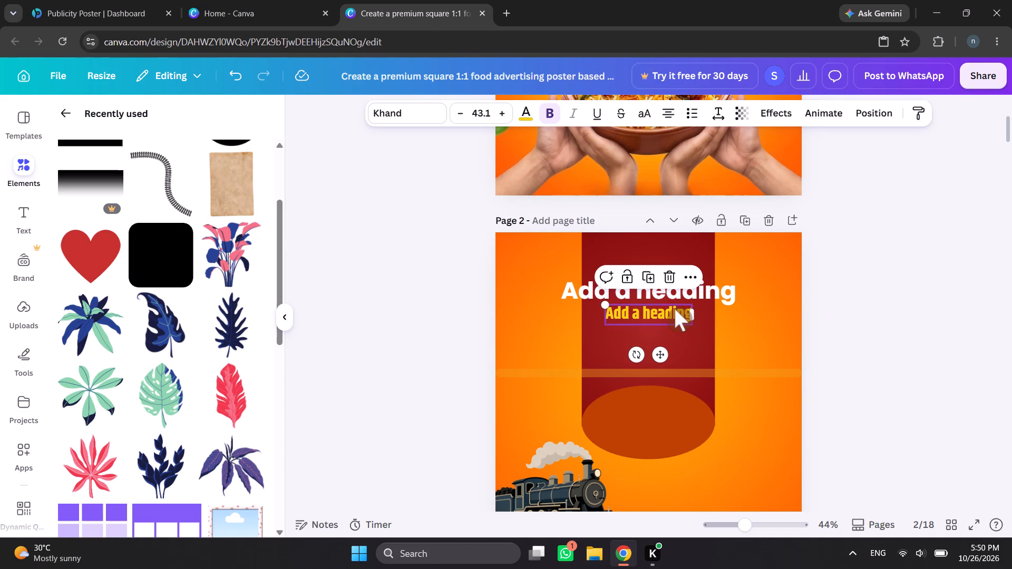
key(Up)
key(Up)
key(Up)
key(Up)
key(Up)
key(Up)
key(Up)
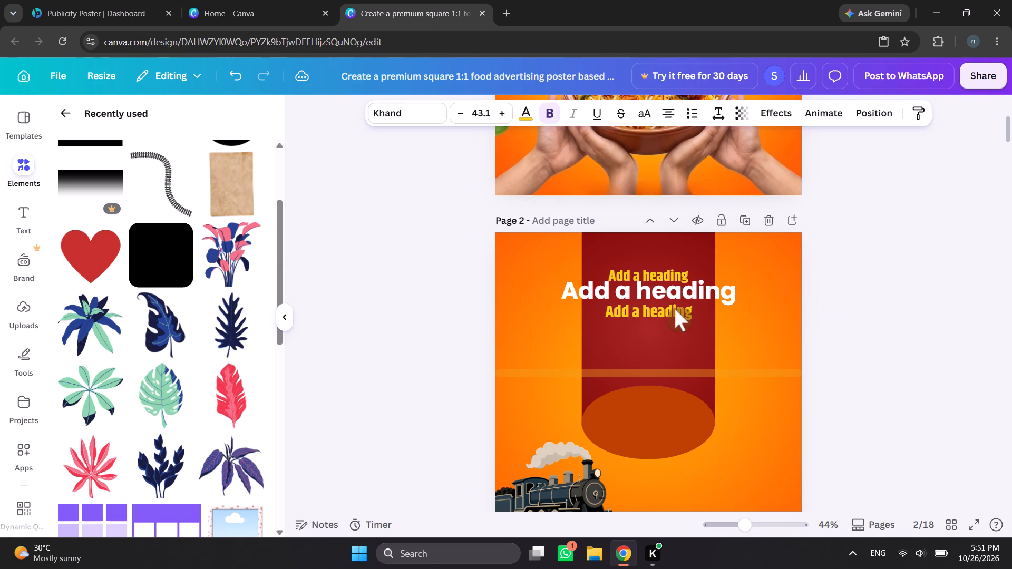
key(Up)
key(Up)
key(Up)
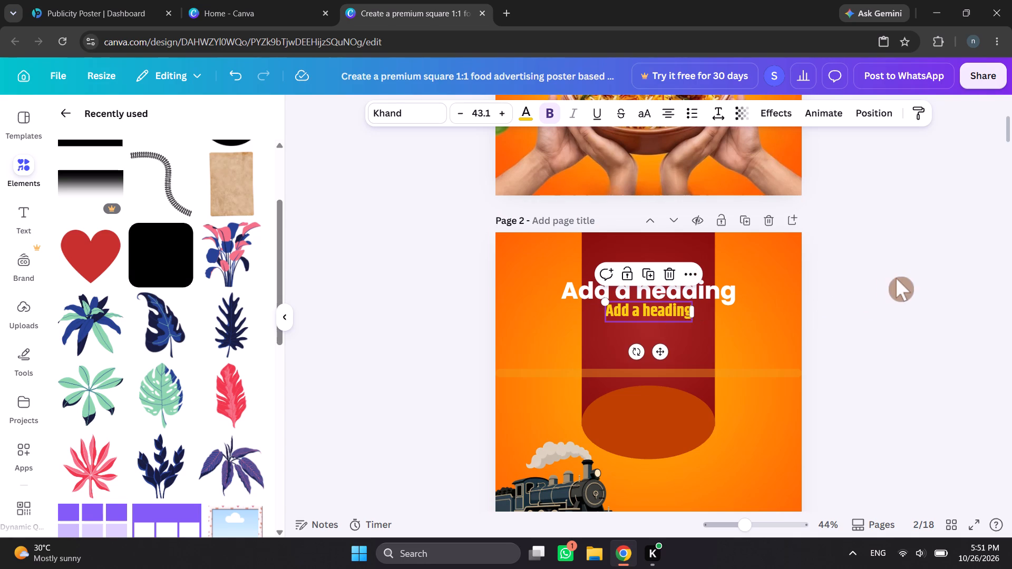
click(896, 278)
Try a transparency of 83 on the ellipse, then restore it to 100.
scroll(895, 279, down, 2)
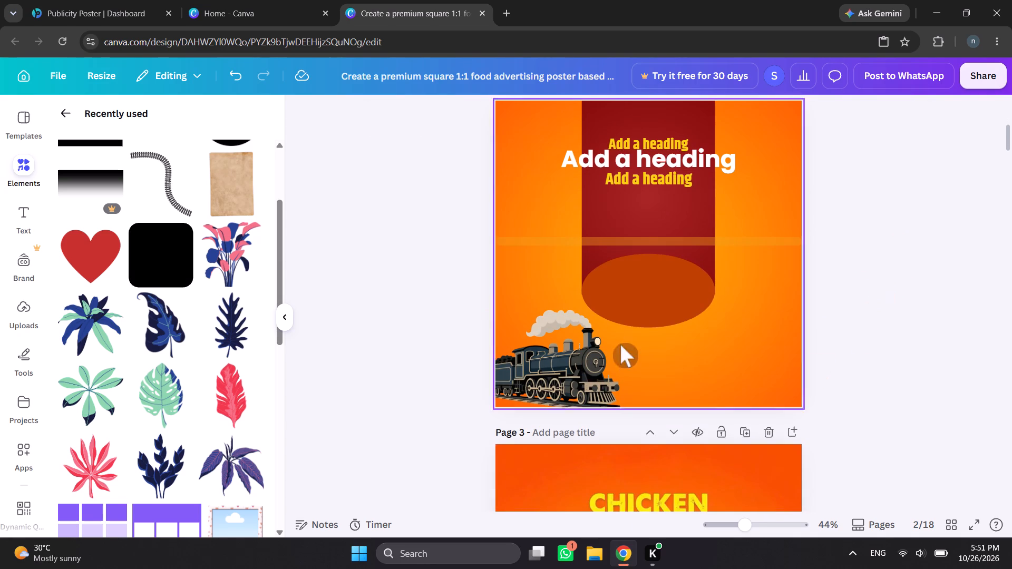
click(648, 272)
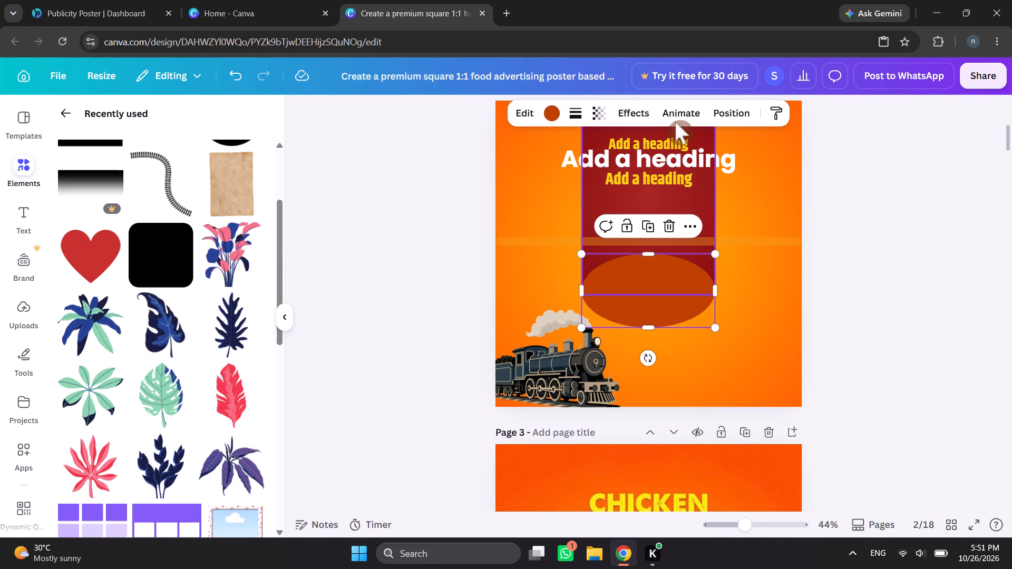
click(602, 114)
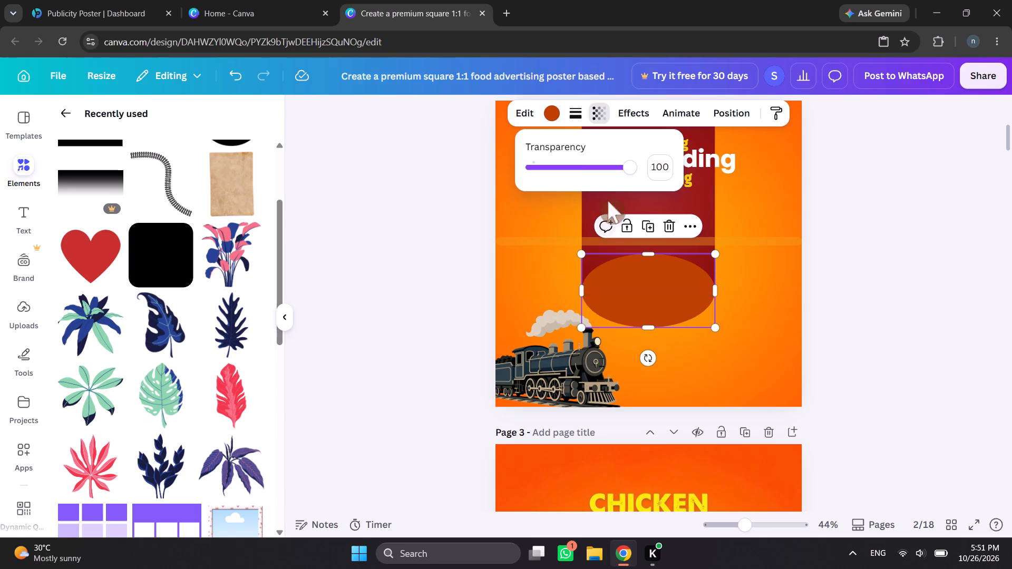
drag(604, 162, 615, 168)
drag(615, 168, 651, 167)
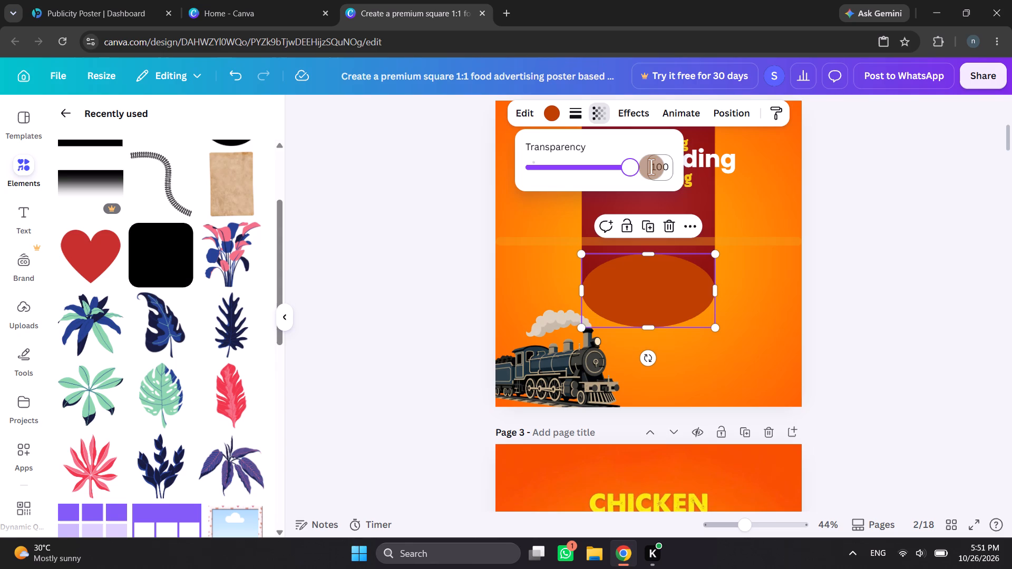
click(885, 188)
Shorten the golden bar to the red band's width, about 459, and make it thicker.
click(763, 236)
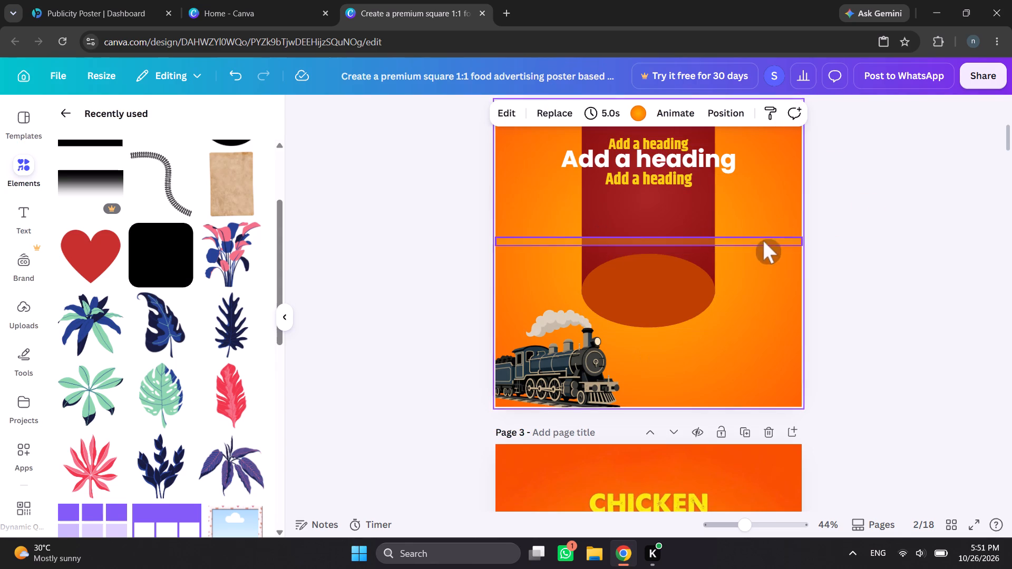
click(763, 241)
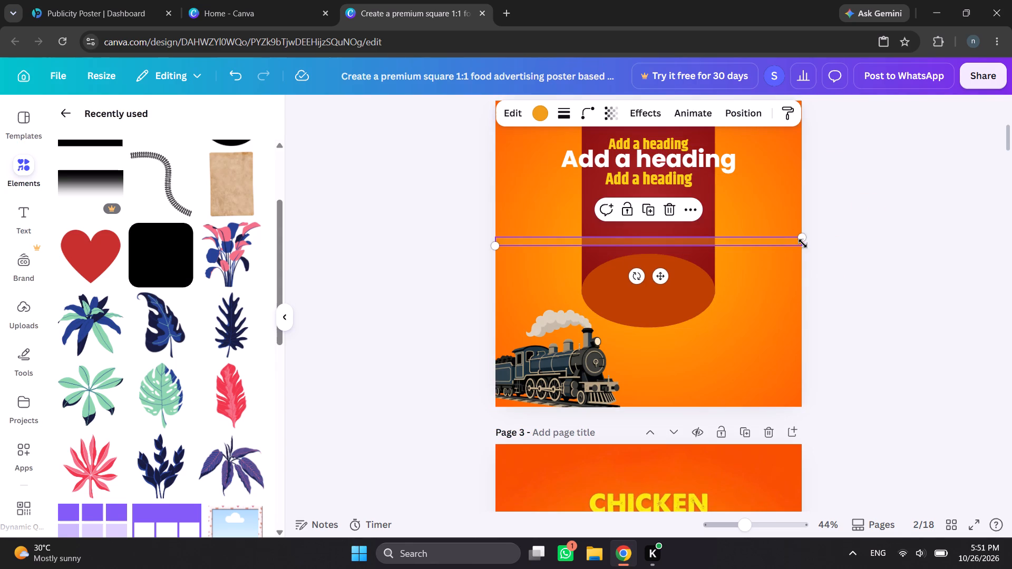
drag(802, 240, 716, 230)
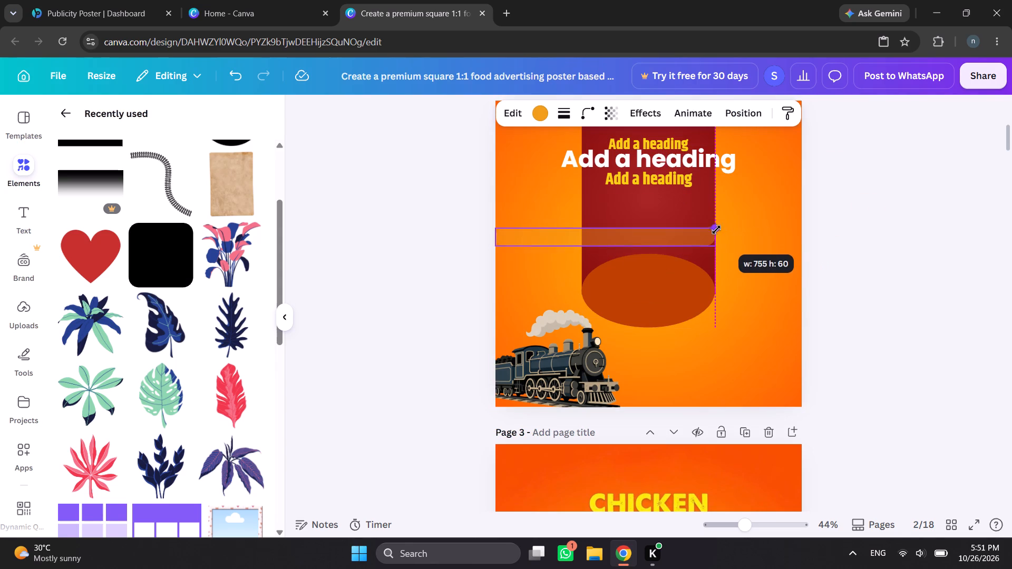
drag(716, 230, 715, 228)
drag(494, 234, 495, 234)
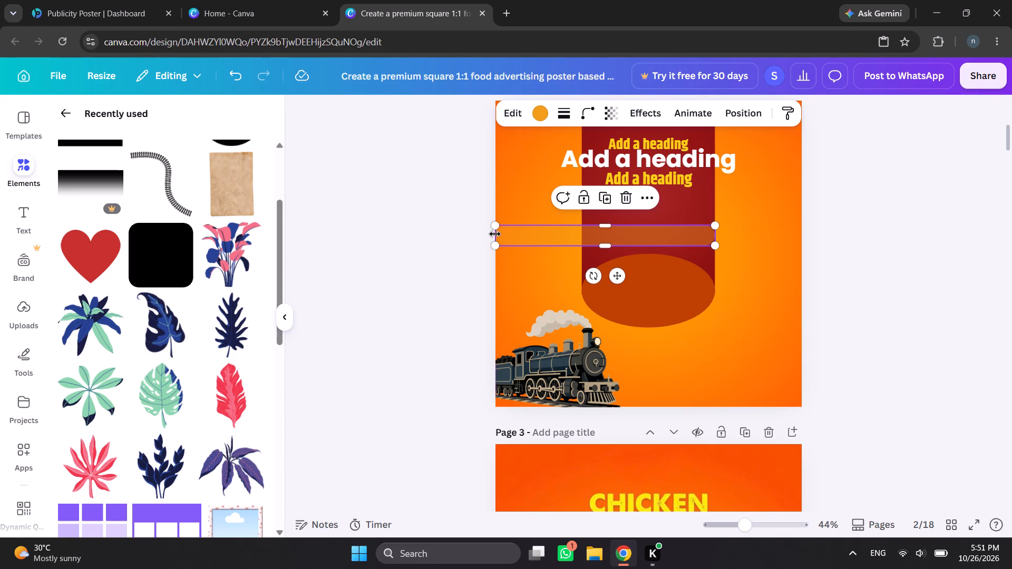
drag(495, 234, 582, 224)
click(830, 214)
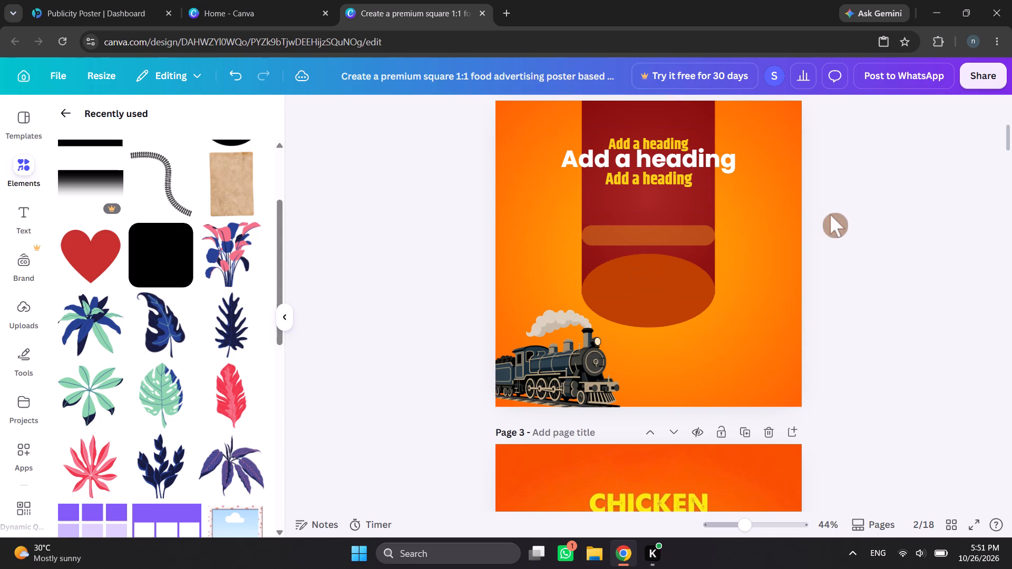
Move the golden bar up beneath the lower yellow heading and thin it to a height of about 15.
scroll(830, 214, up, 1)
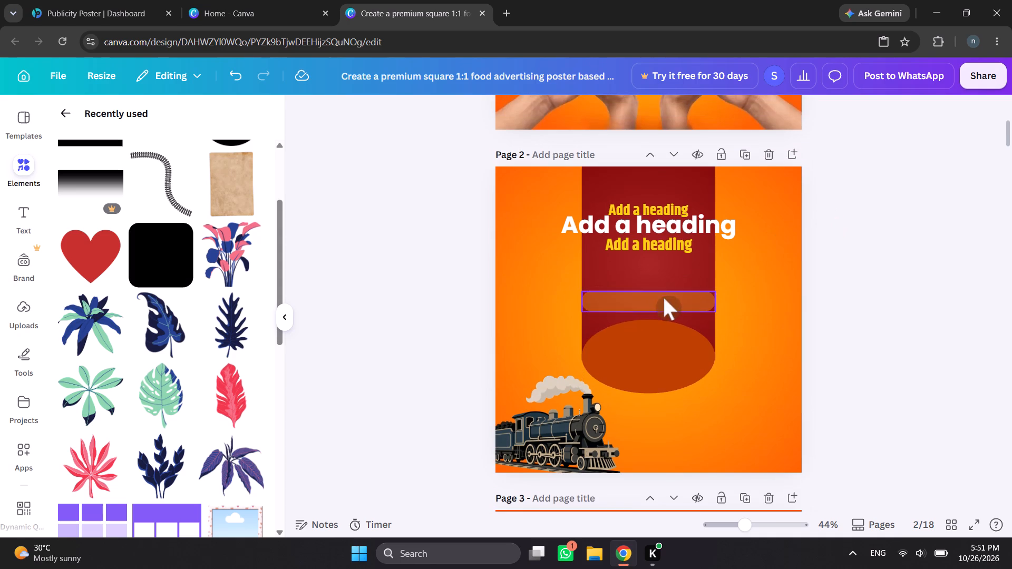
drag(664, 298, 667, 263)
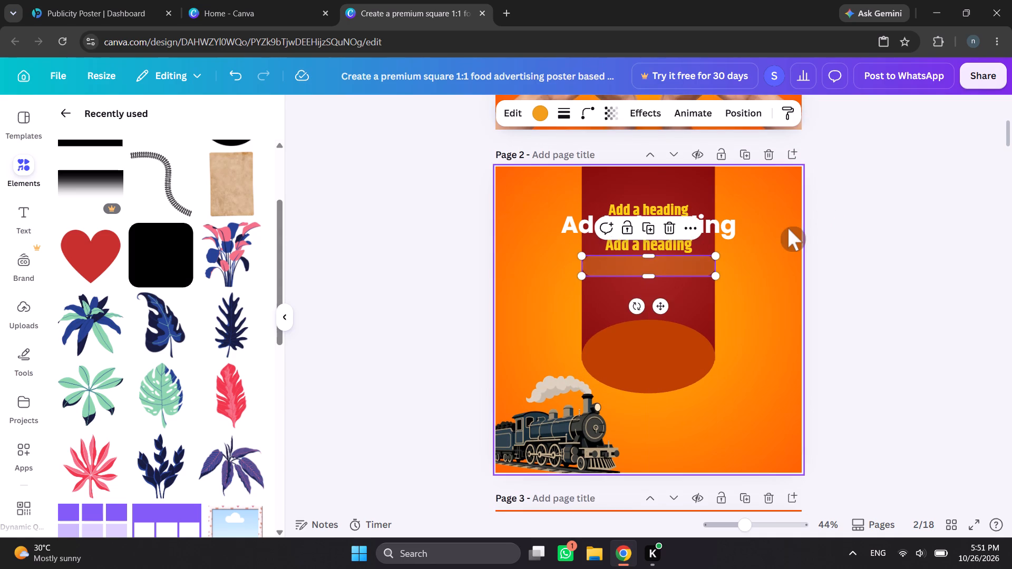
click(788, 228)
click(694, 259)
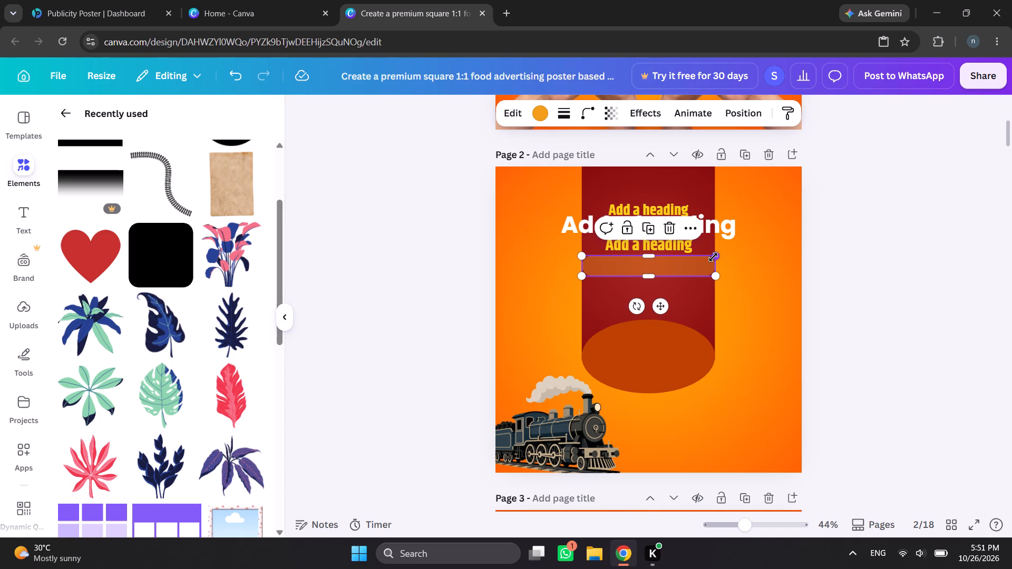
drag(662, 259, 664, 273)
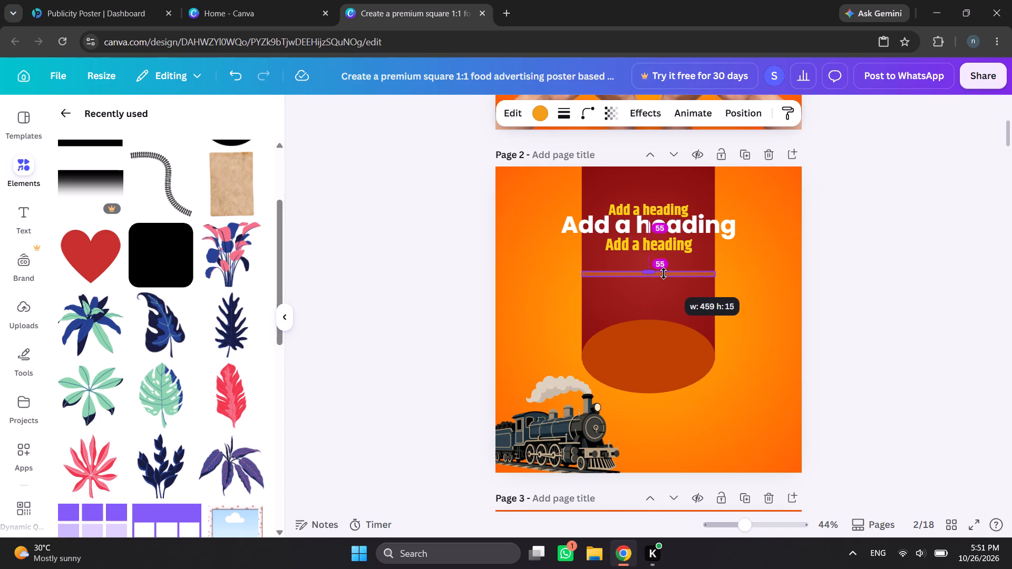
drag(664, 273, 664, 278)
click(819, 261)
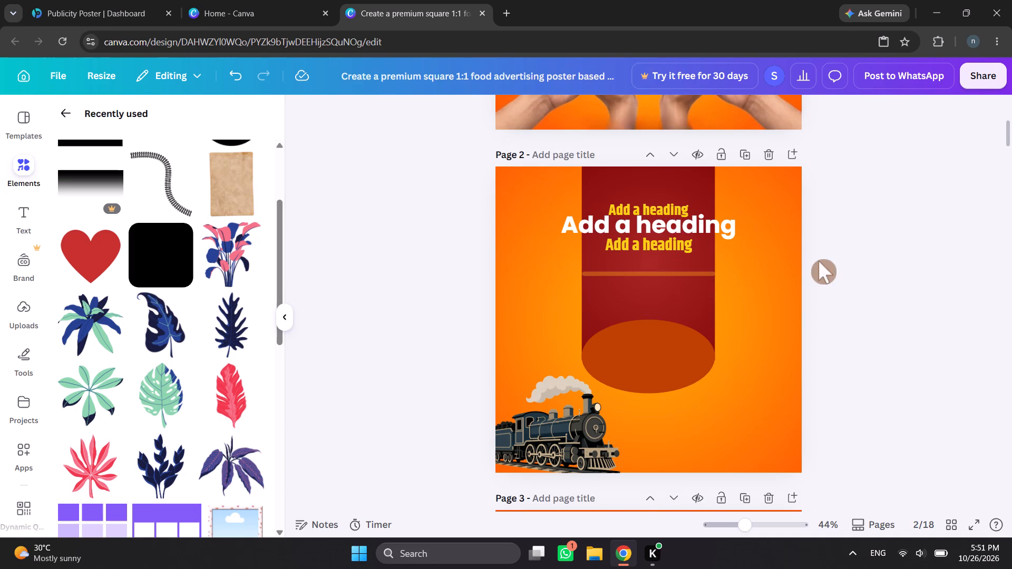
Delete the steam train graphic from page 2.
click(537, 421)
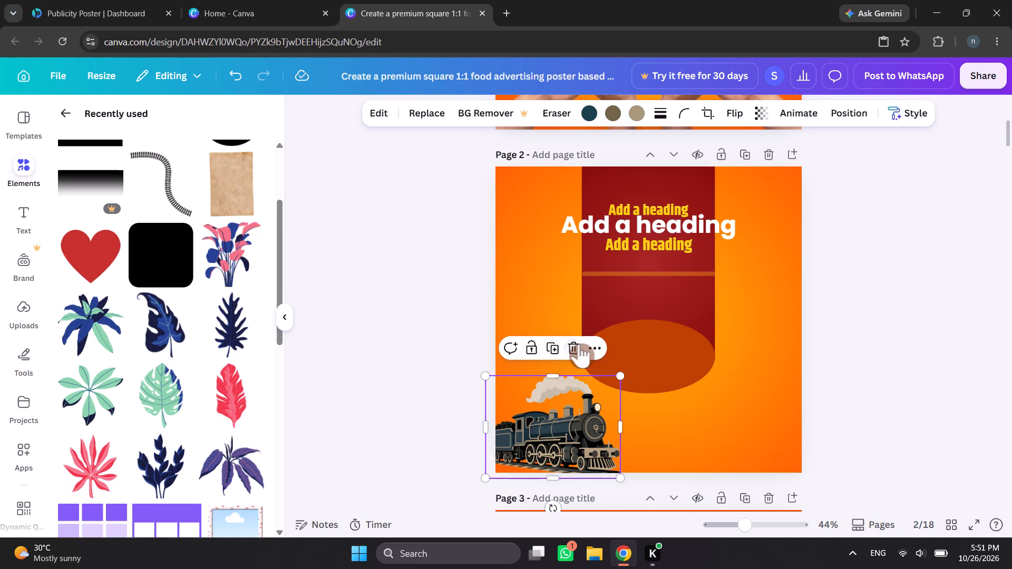
click(579, 344)
click(851, 341)
Shorten the red band and the orange ellipse together so the ellipse's upper edge sits just below the golden bar.
click(687, 292)
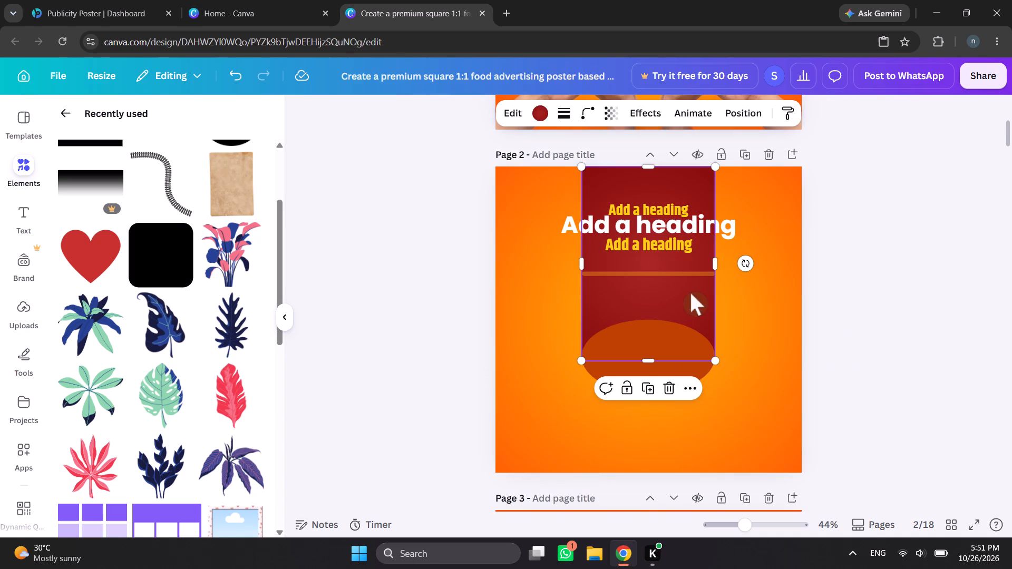
shift+click(634, 335)
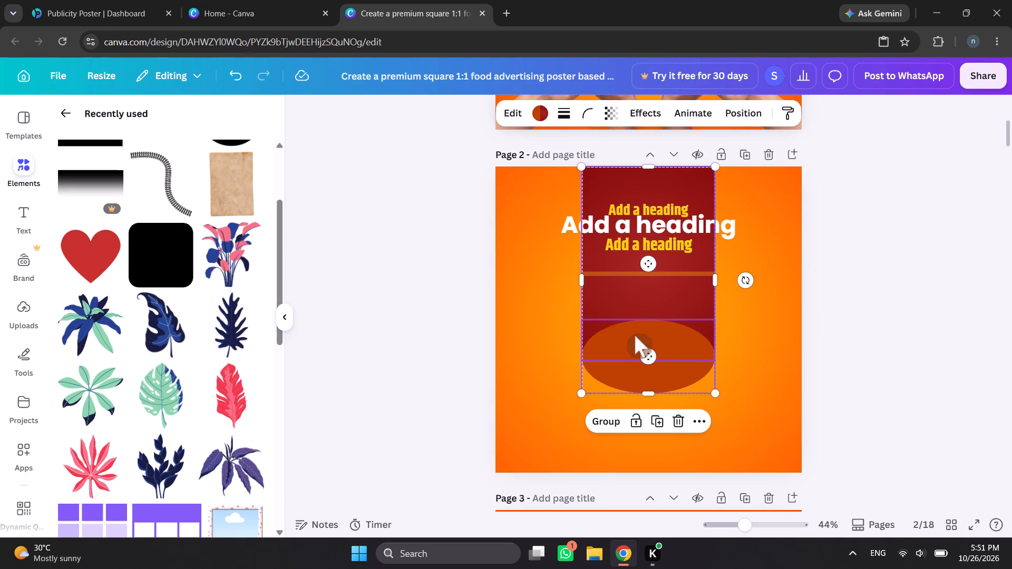
drag(651, 394, 651, 318)
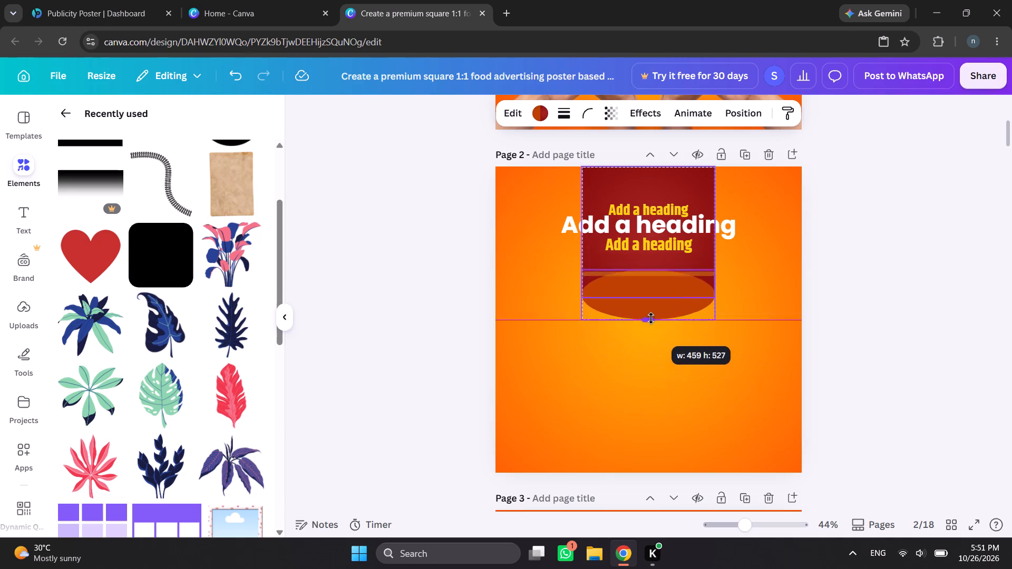
drag(651, 318, 658, 356)
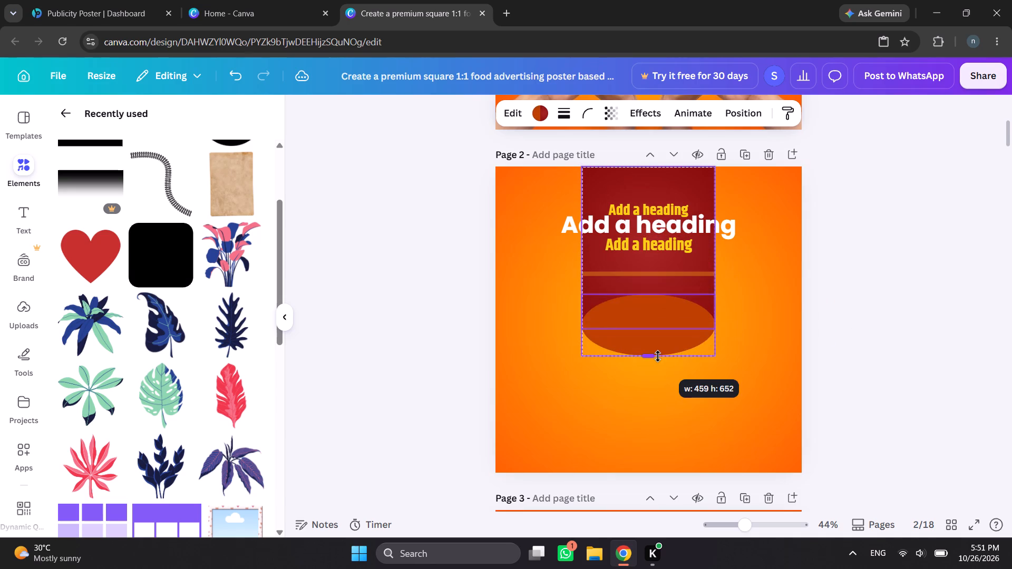
drag(658, 356, 658, 344)
click(945, 341)
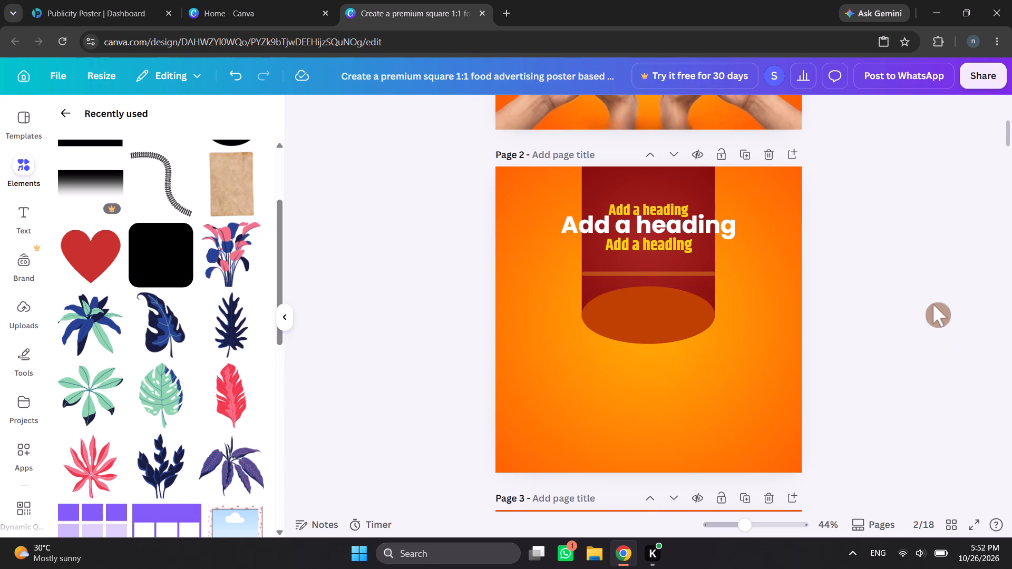
Delete the golden bar crossing the red band on page 2.
click(681, 274)
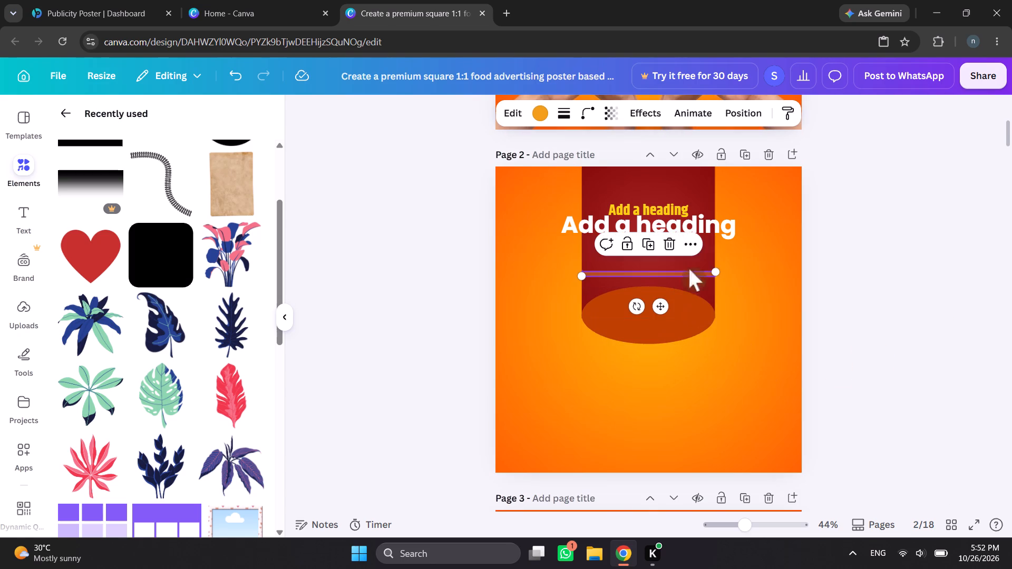
click(667, 239)
click(949, 293)
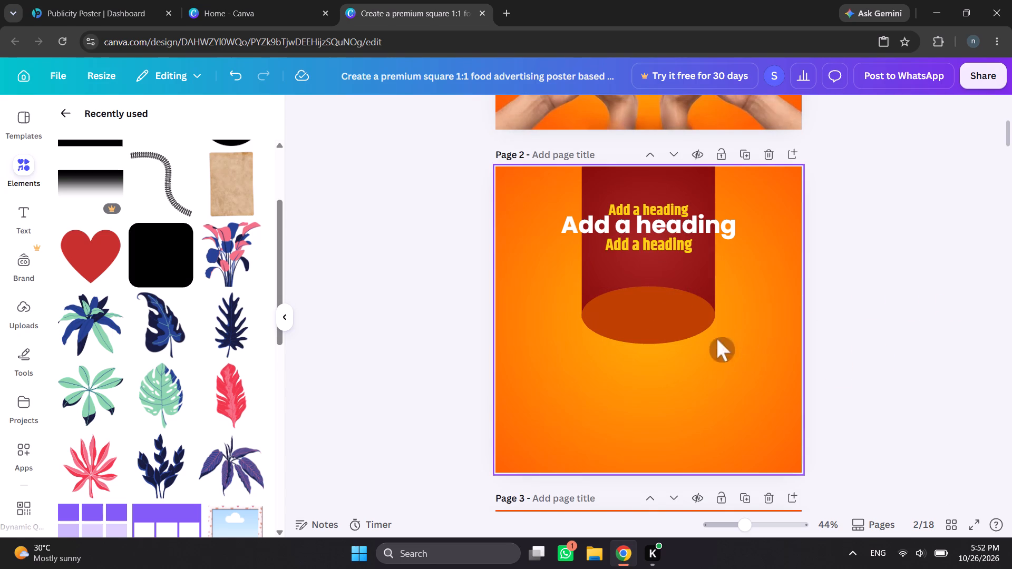
Add the brown kraft-paper tape strip from the recently used graphics to page 2.
scroll(793, 369, down, 1)
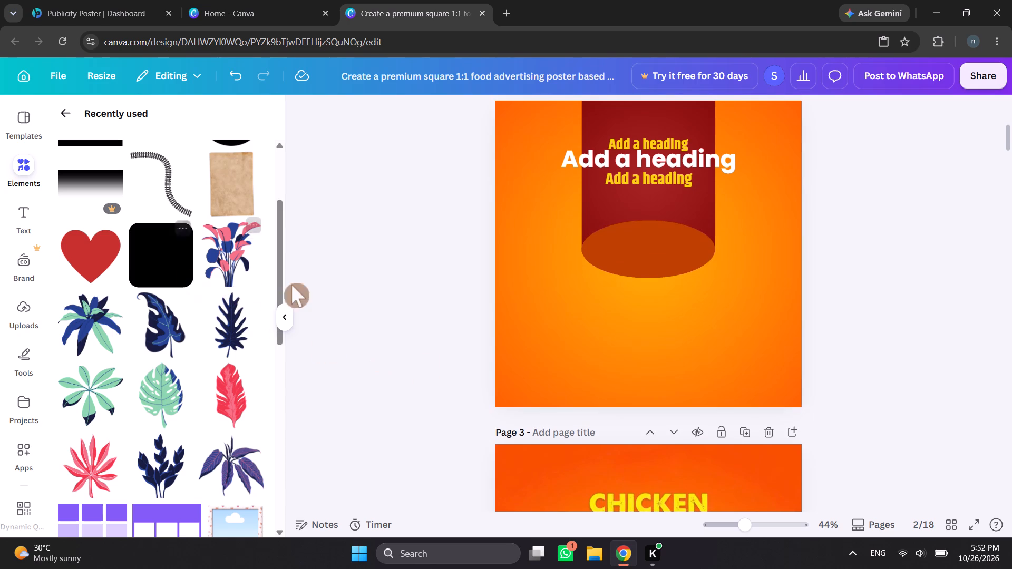
scroll(445, 355, down, 3)
scroll(576, 408, down, 3)
scroll(576, 408, up, 6)
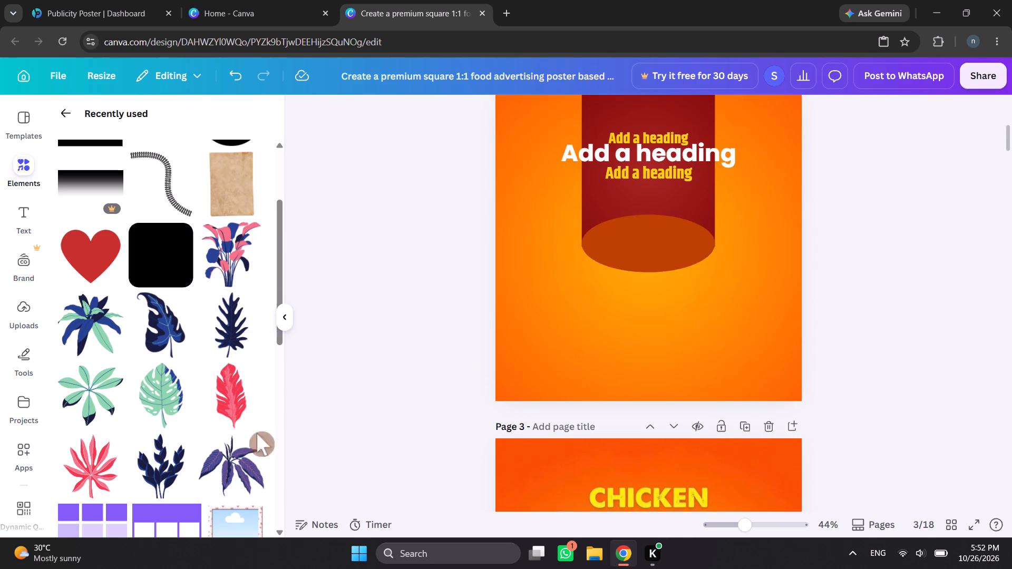
scroll(233, 434, down, 3)
scroll(156, 431, down, 2)
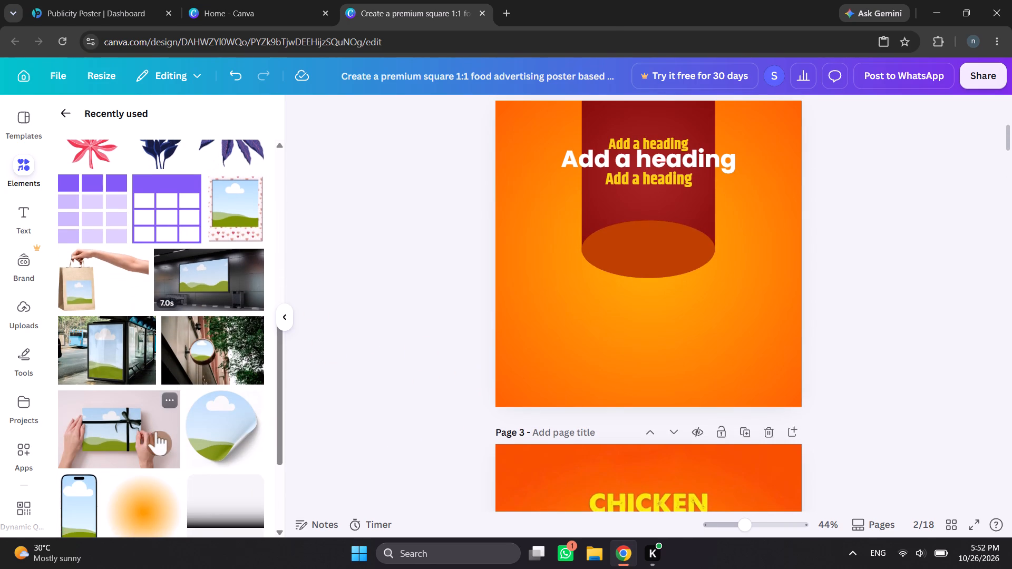
scroll(156, 431, down, 2)
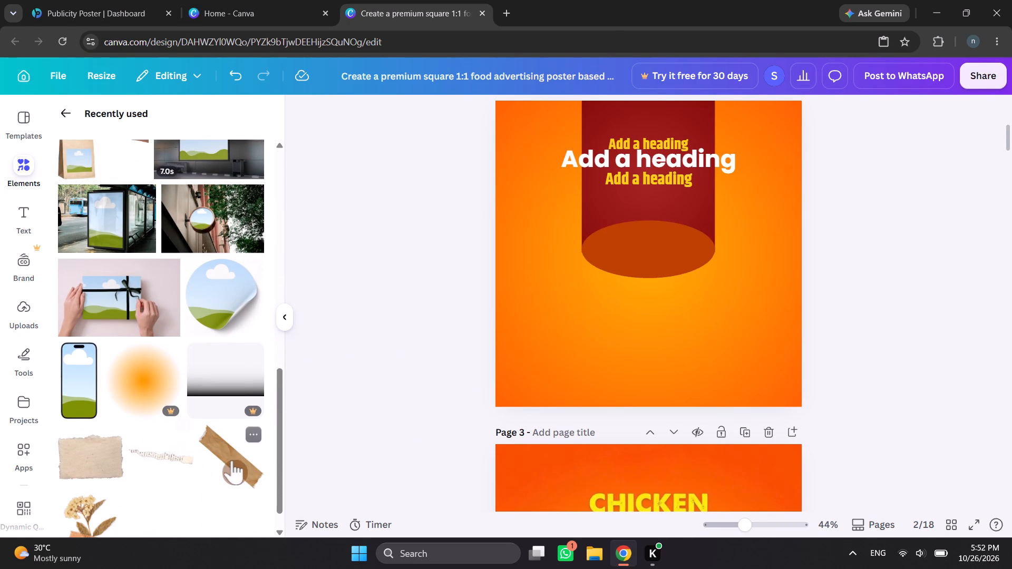
scroll(232, 460, down, 2)
click(228, 422)
click(365, 342)
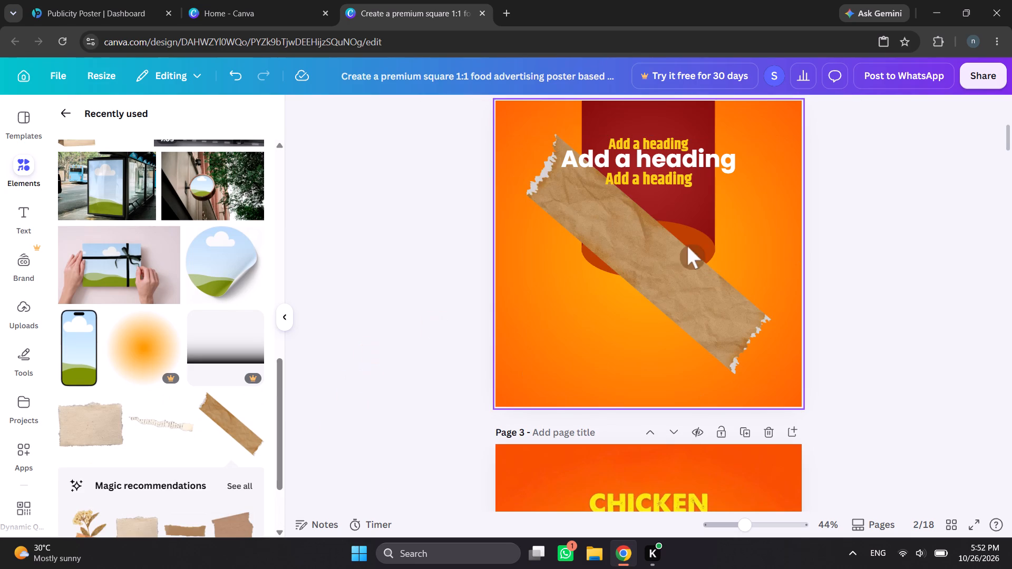
Shrink the tape strip to a little over half the ellipse's width and centre it over the ellipse.
drag(672, 262, 670, 295)
drag(519, 167, 745, 389)
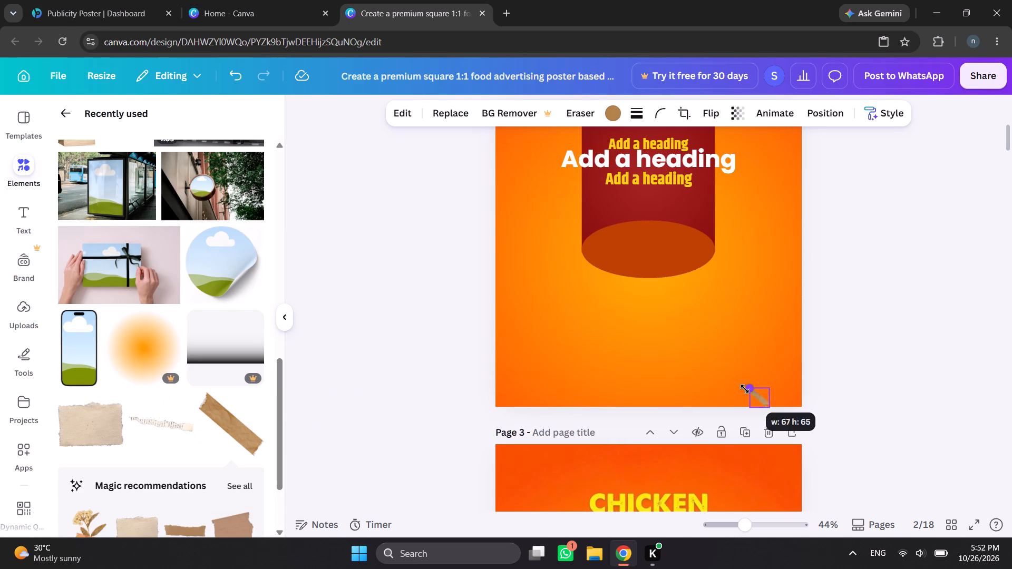
drag(745, 389, 148, 198)
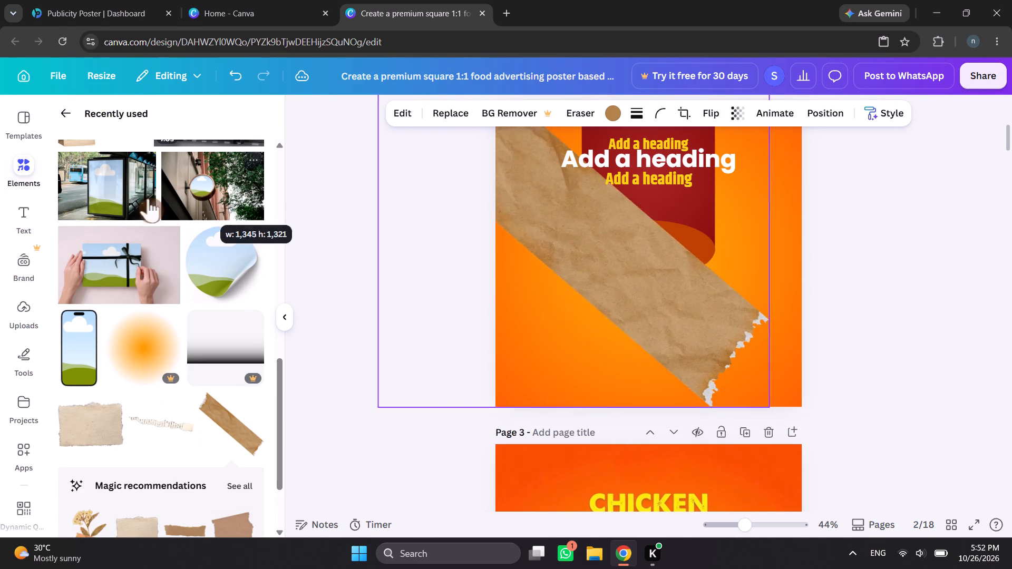
drag(148, 198, 609, 311)
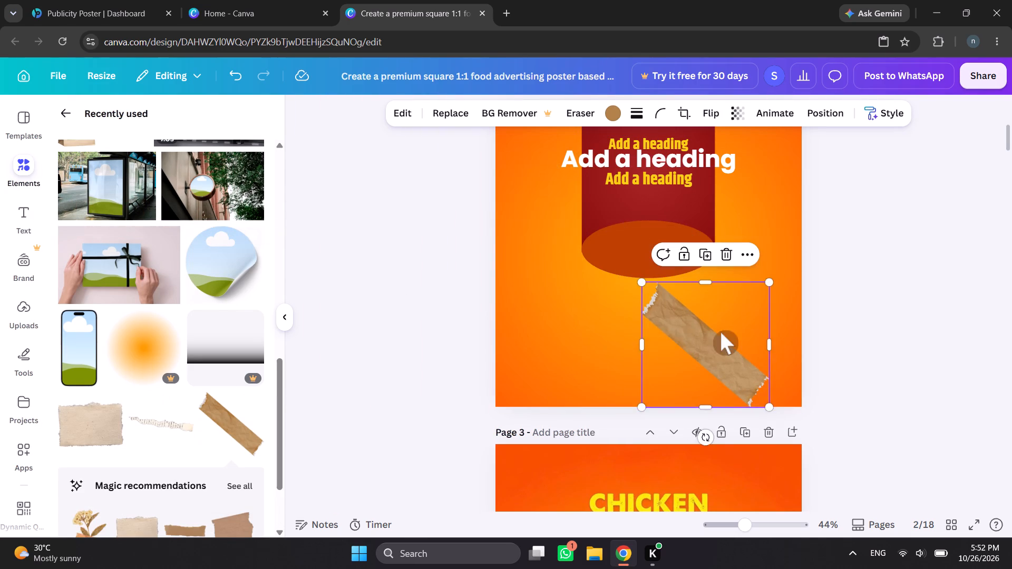
drag(721, 332, 663, 241)
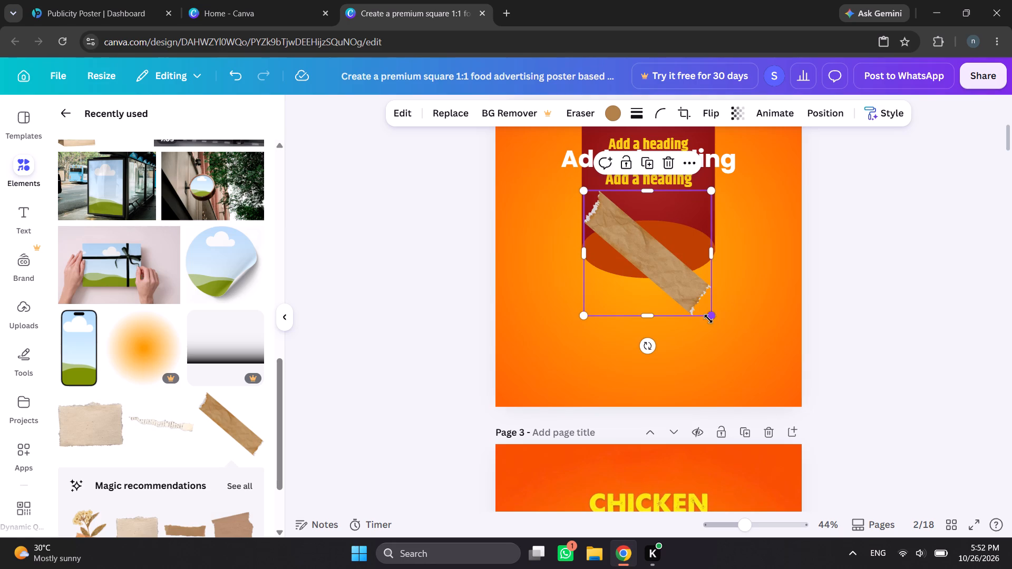
drag(708, 319, 666, 243)
drag(610, 211, 630, 233)
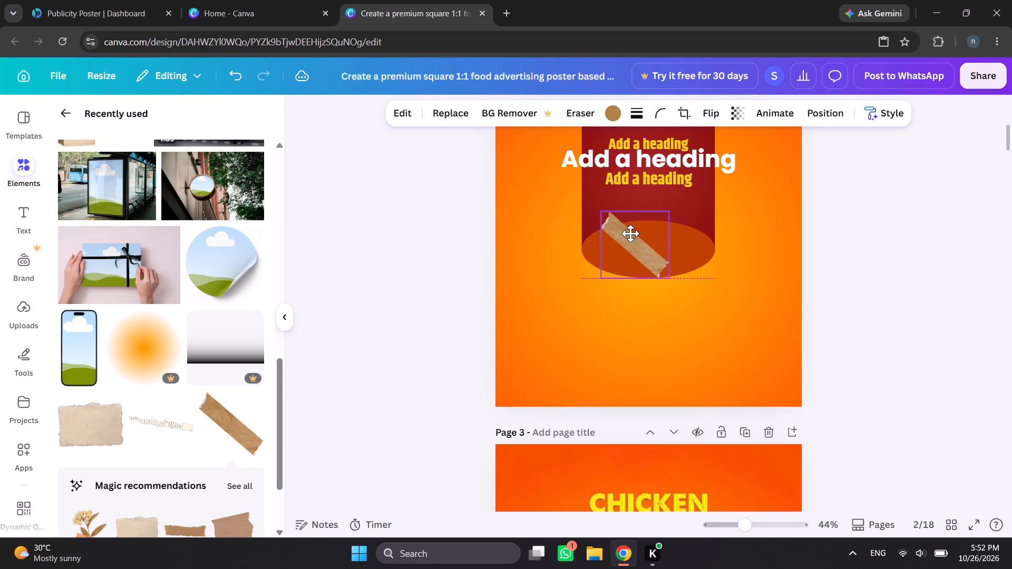
drag(630, 233, 639, 238)
drag(681, 280, 689, 283)
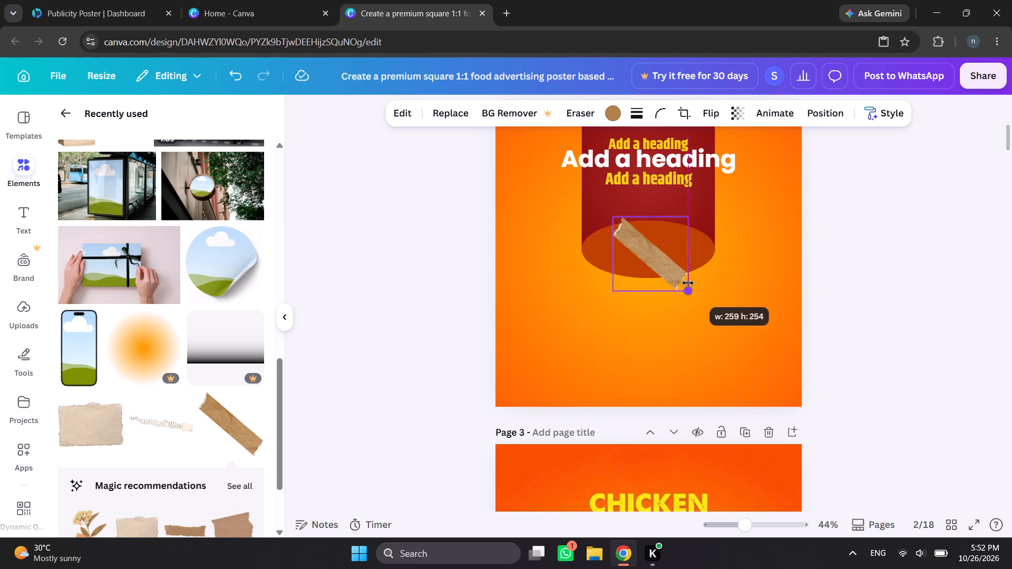
drag(669, 253, 664, 250)
drag(684, 288, 689, 292)
click(827, 260)
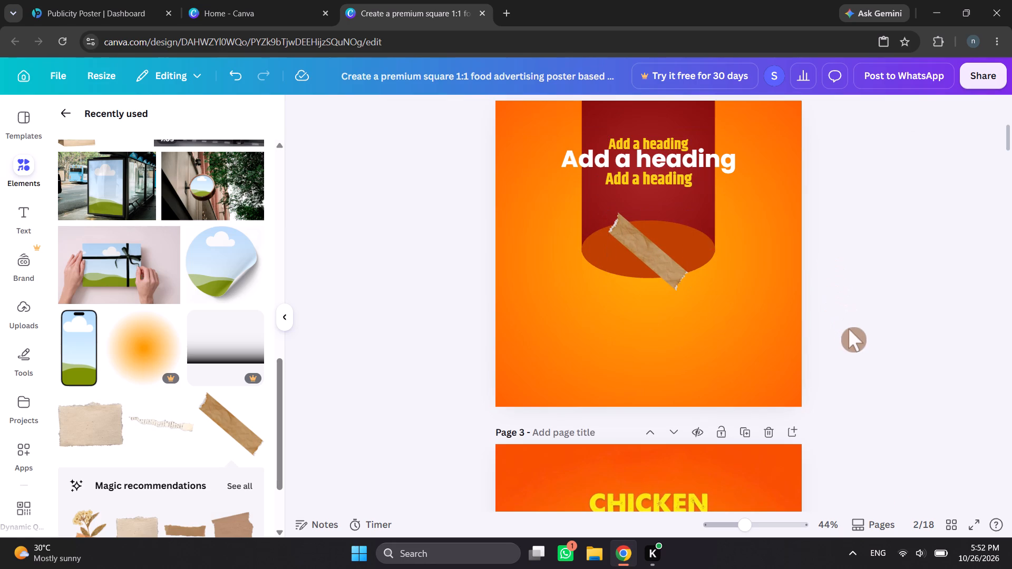
Add the torn newspaper strip from the recently used graphics and stretch it across the bottom of page 2.
scroll(846, 345, up, 2)
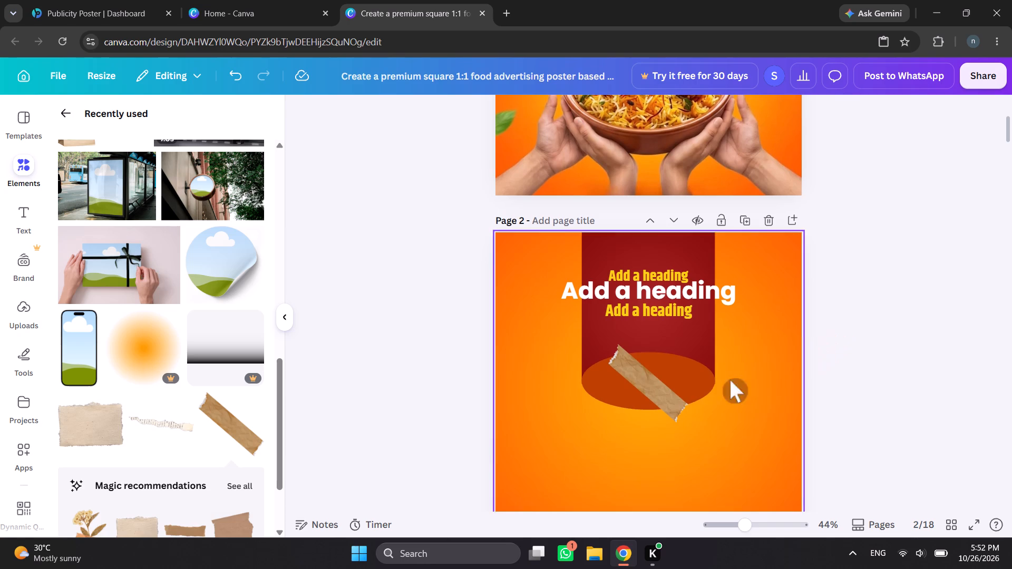
click(884, 366)
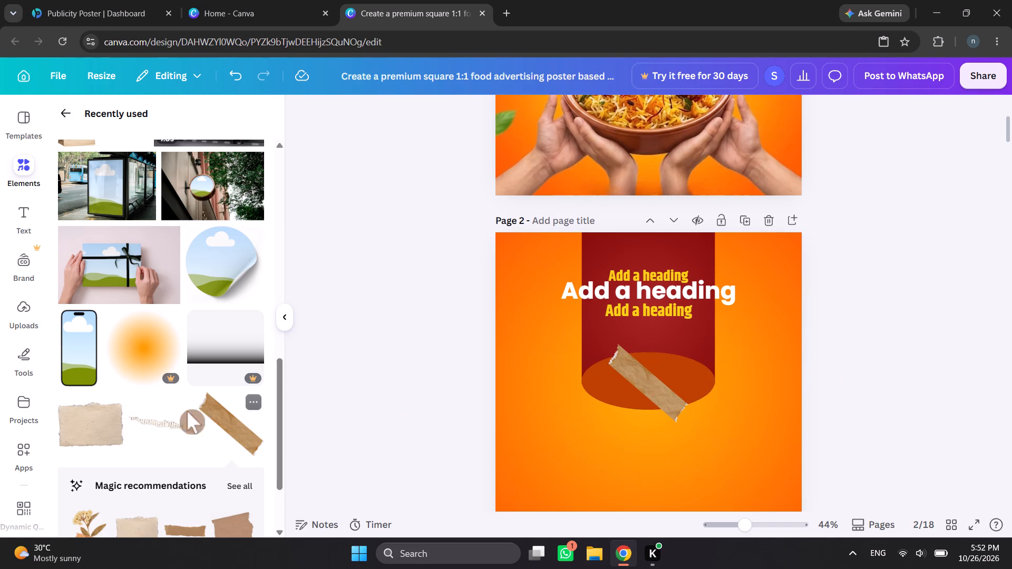
click(159, 442)
drag(688, 384, 669, 476)
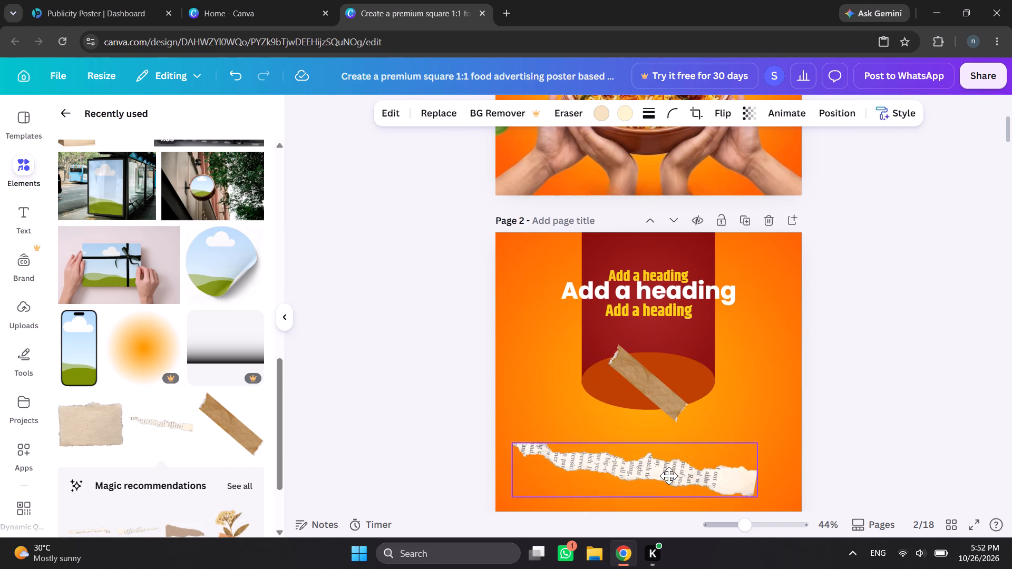
drag(669, 476, 656, 476)
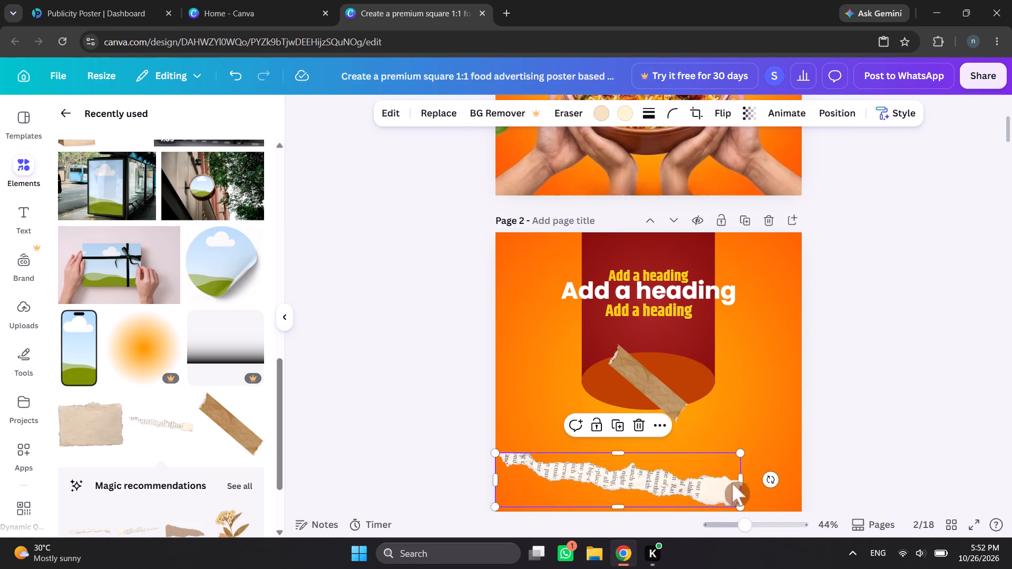
drag(741, 482, 806, 492)
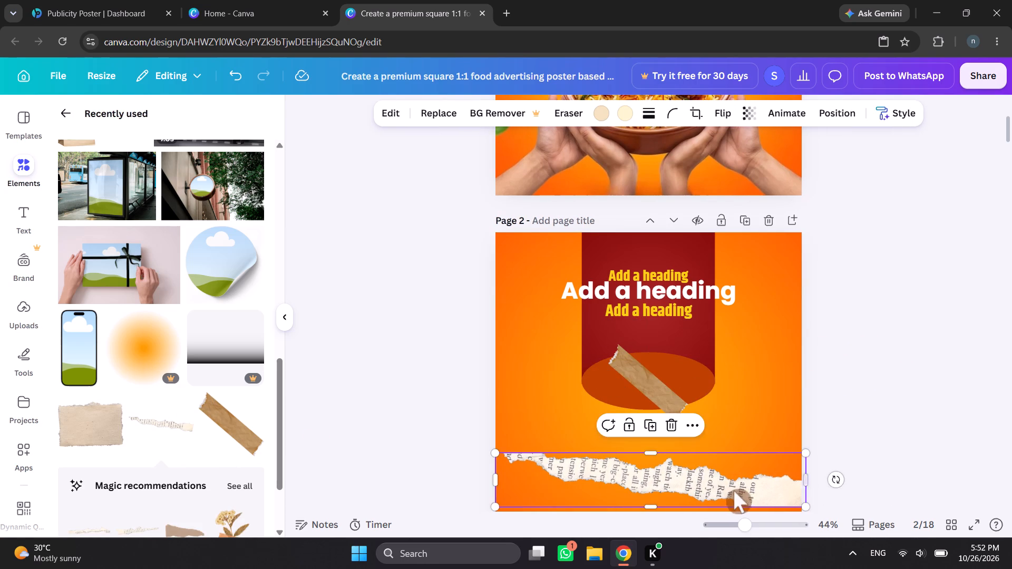
drag(734, 490, 736, 499)
click(852, 417)
Enlarge the newspaper strip to about 1,068 by 299 and lower it to page 2's bottom edge.
drag(723, 481, 711, 481)
drag(644, 458, 644, 452)
drag(644, 454, 642, 430)
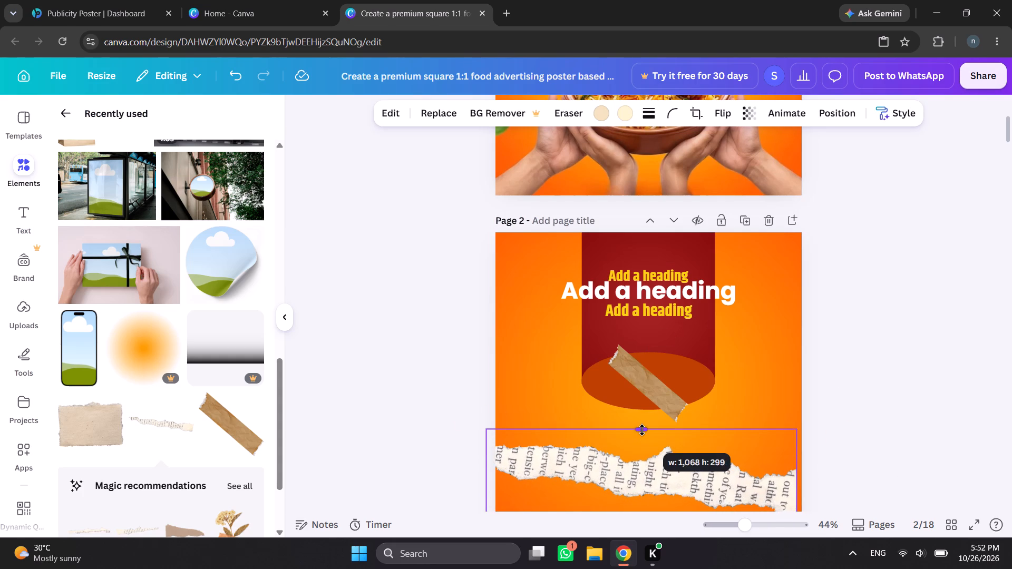
drag(642, 430, 641, 429)
click(376, 338)
scroll(846, 326, down, 2)
drag(724, 350, 727, 372)
click(878, 315)
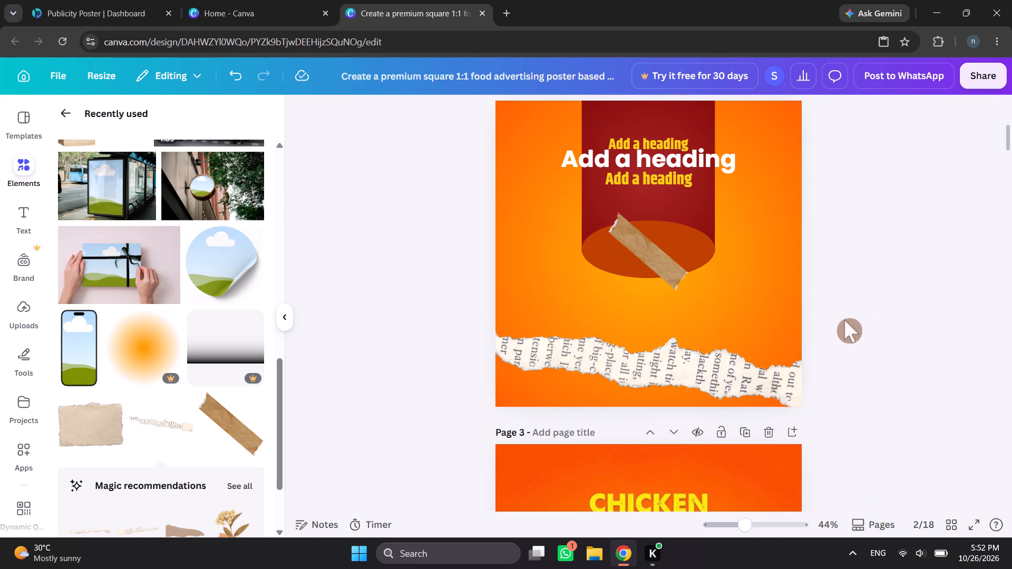
Apply a Drop shadow to the torn newspaper strip.
click(741, 364)
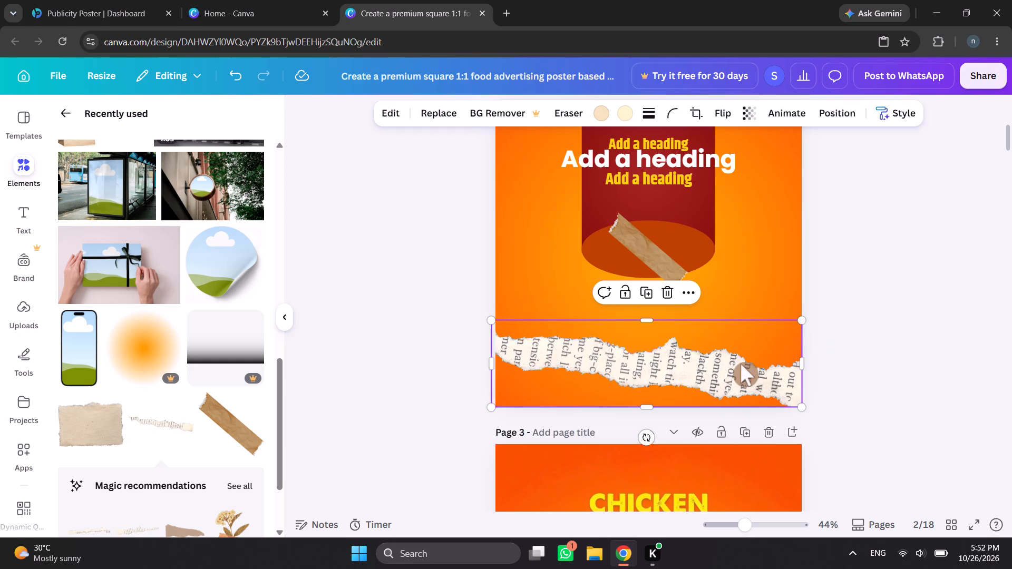
click(776, 108)
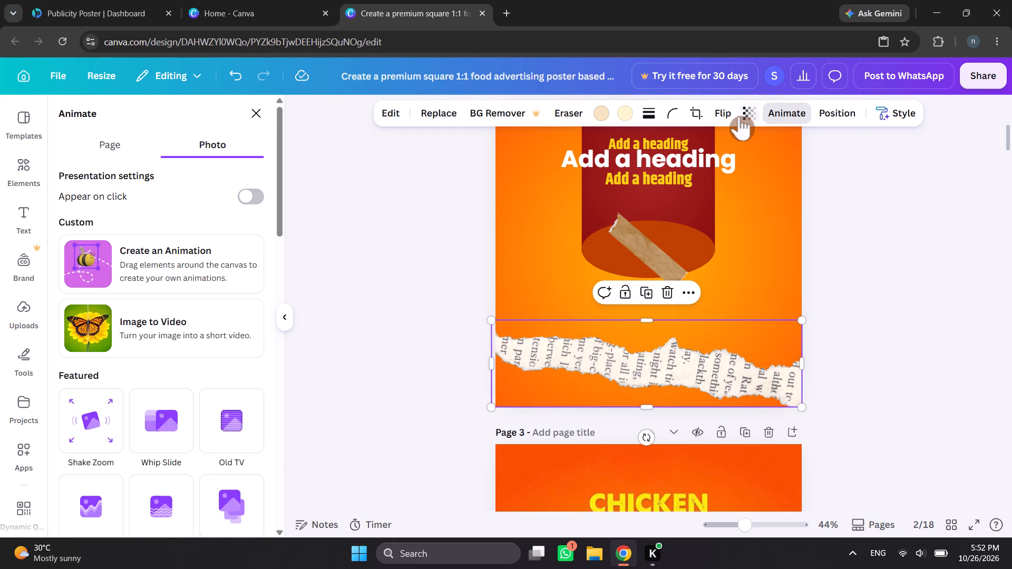
click(408, 114)
click(390, 113)
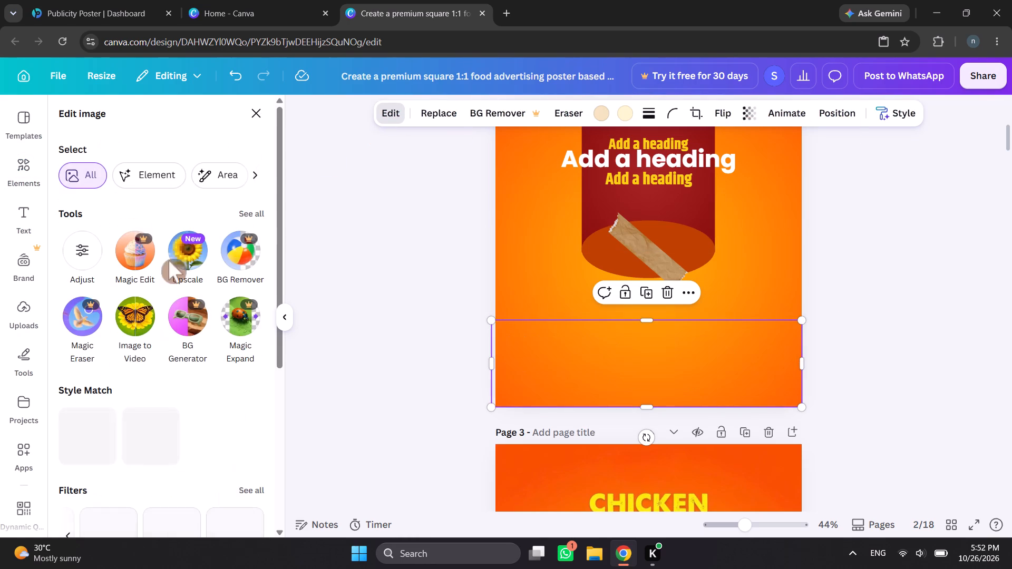
scroll(145, 347, down, 5)
scroll(190, 294, down, 7)
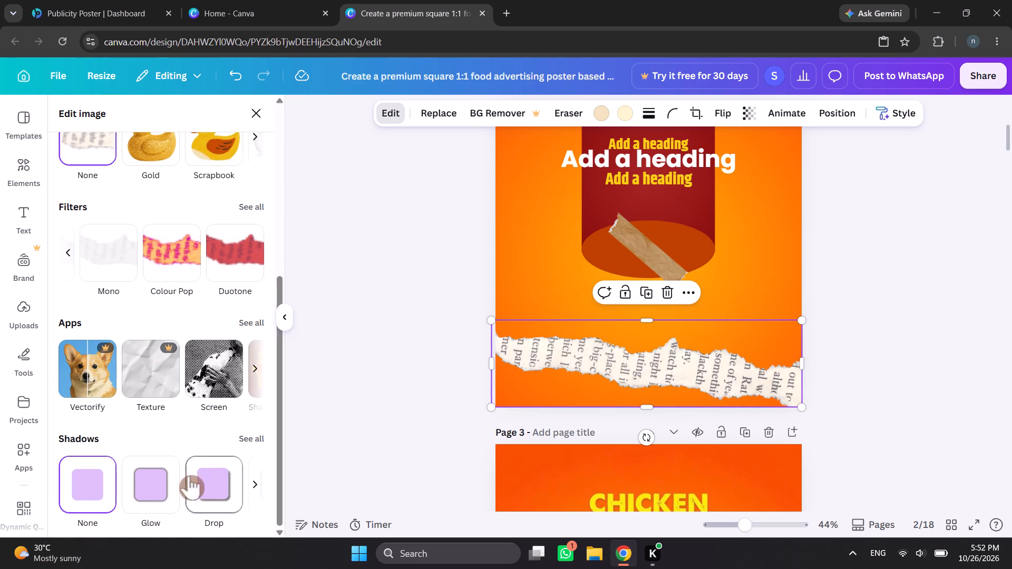
click(208, 480)
click(357, 400)
click(361, 368)
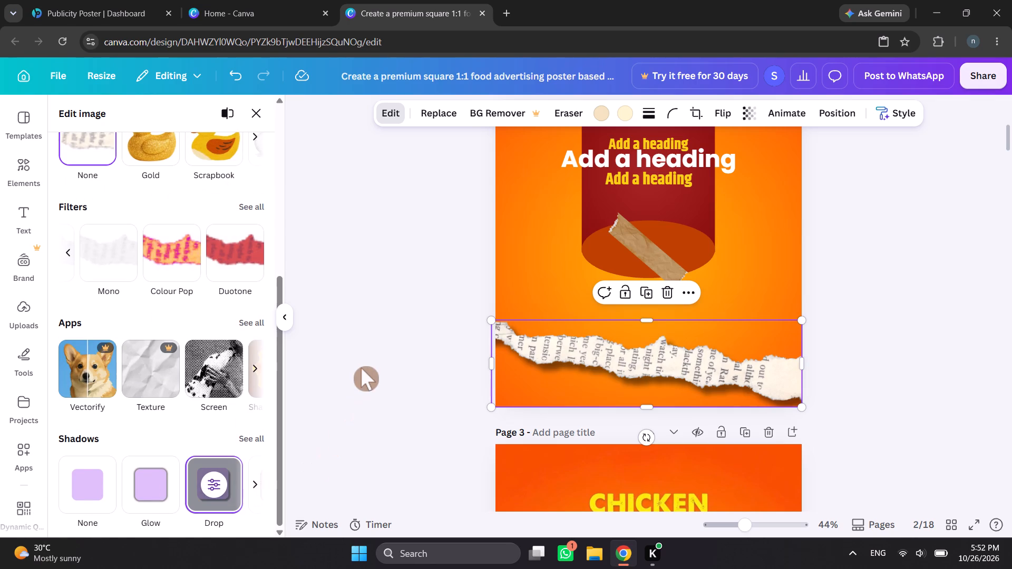